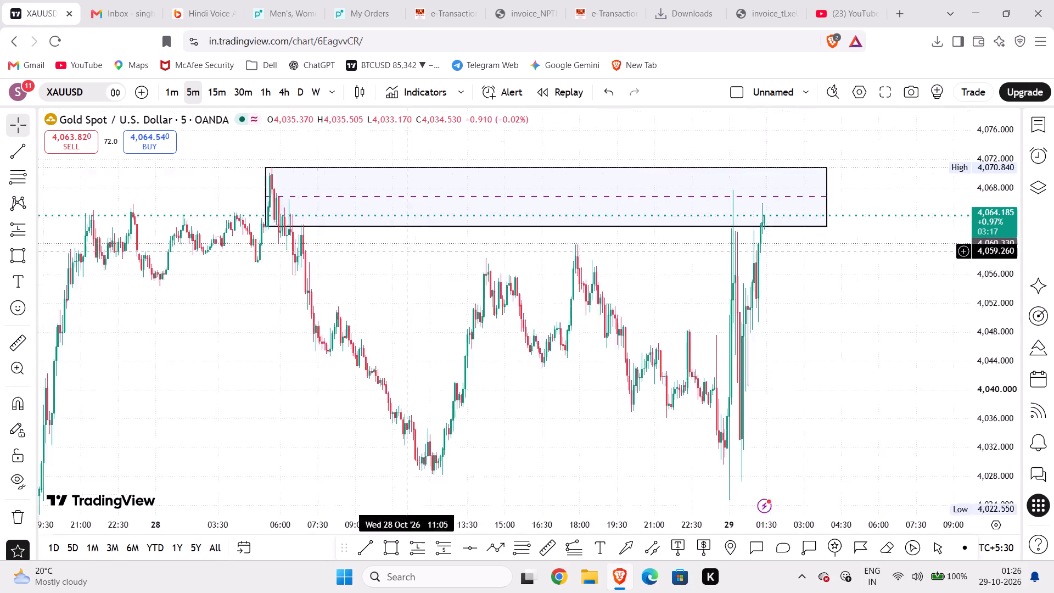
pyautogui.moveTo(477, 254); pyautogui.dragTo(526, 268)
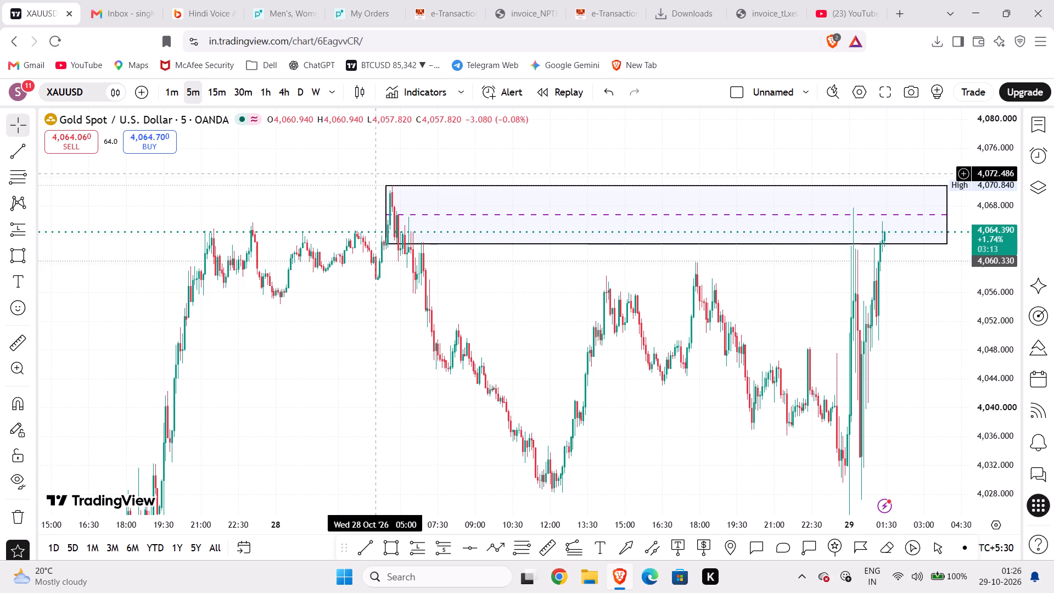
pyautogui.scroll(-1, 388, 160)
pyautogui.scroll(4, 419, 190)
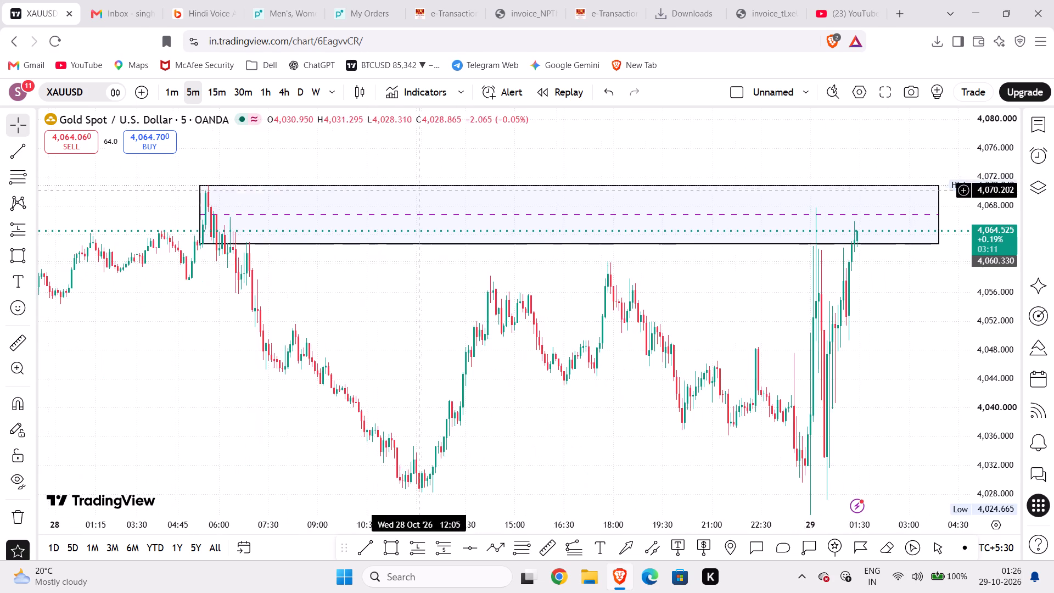
# Draw a Fibonacci retracement from the 29 Oct 00:00 low at about 4,024.67 up to the recent high at about 4,067.72.
pyautogui.scroll(-3, 469, 198)
pyautogui.scroll(2, 641, 188)
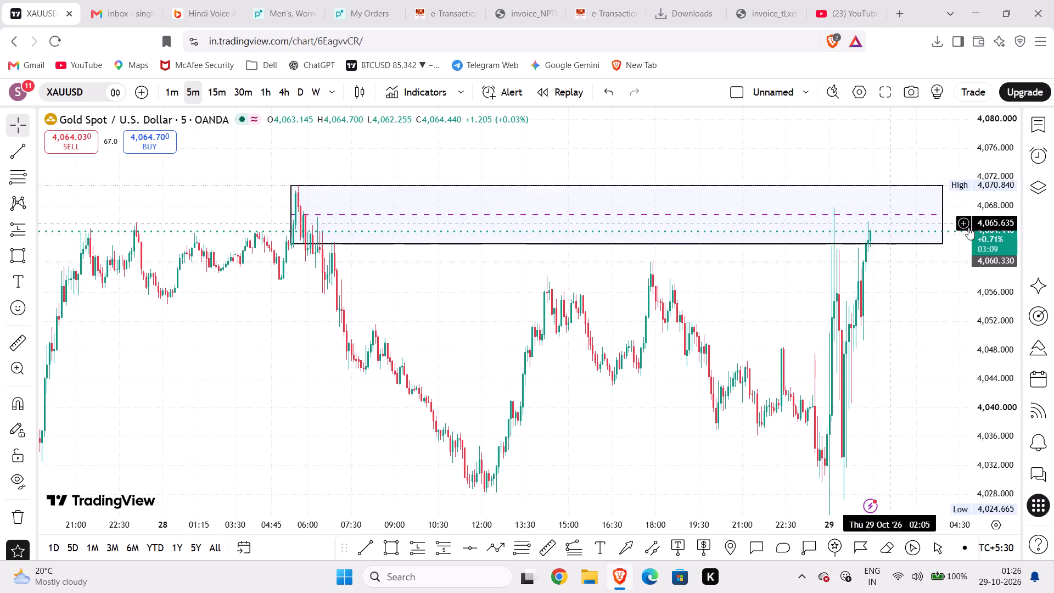
pyautogui.scroll(-9, 974, 232)
pyautogui.scroll(3, 625, 304)
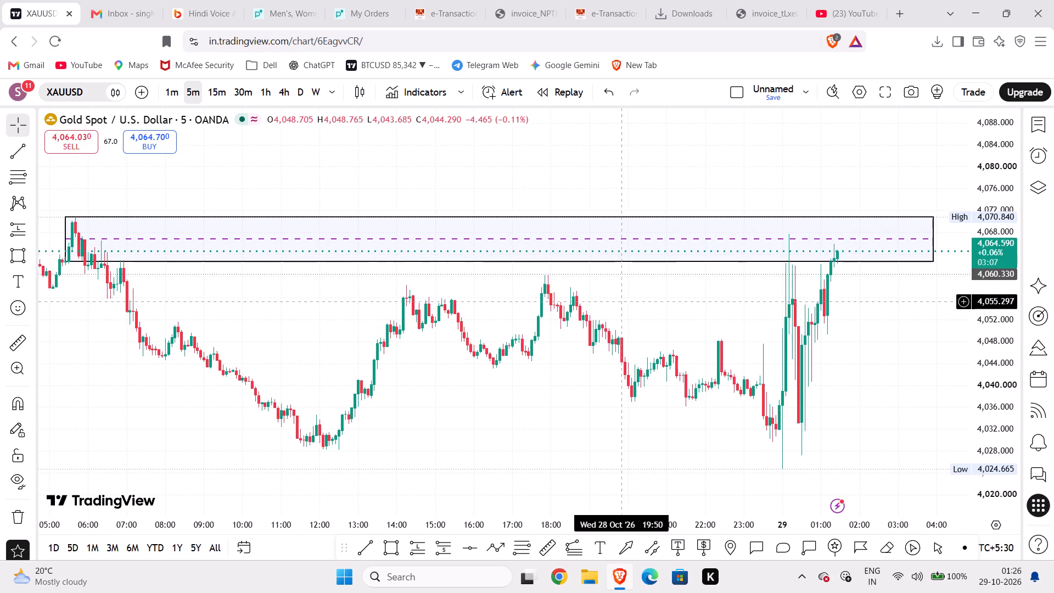
pyautogui.moveTo(705, 293); pyautogui.dragTo(502, 244)
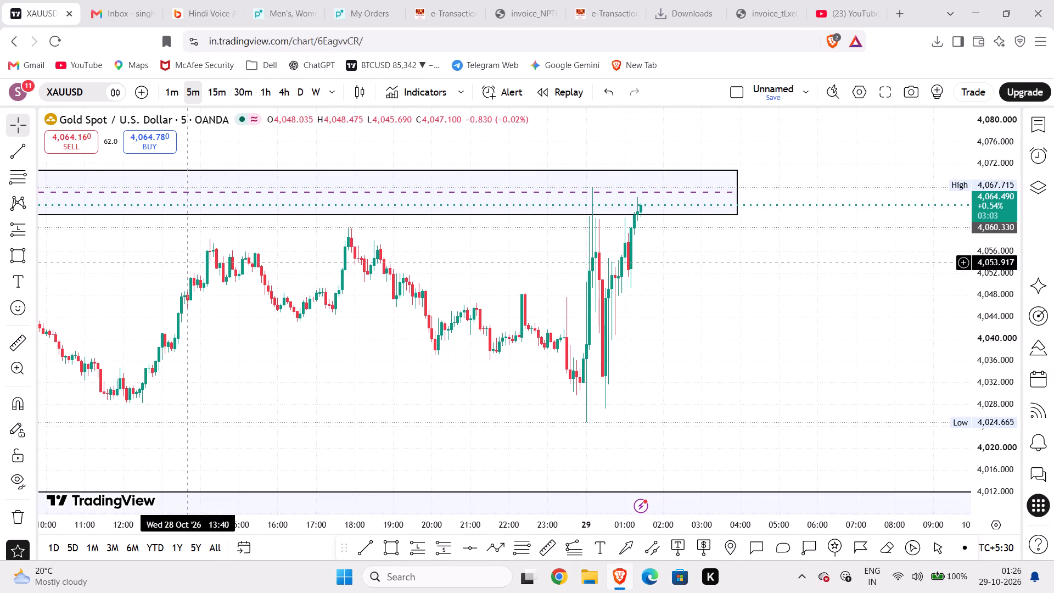
pyautogui.click(522, 552)
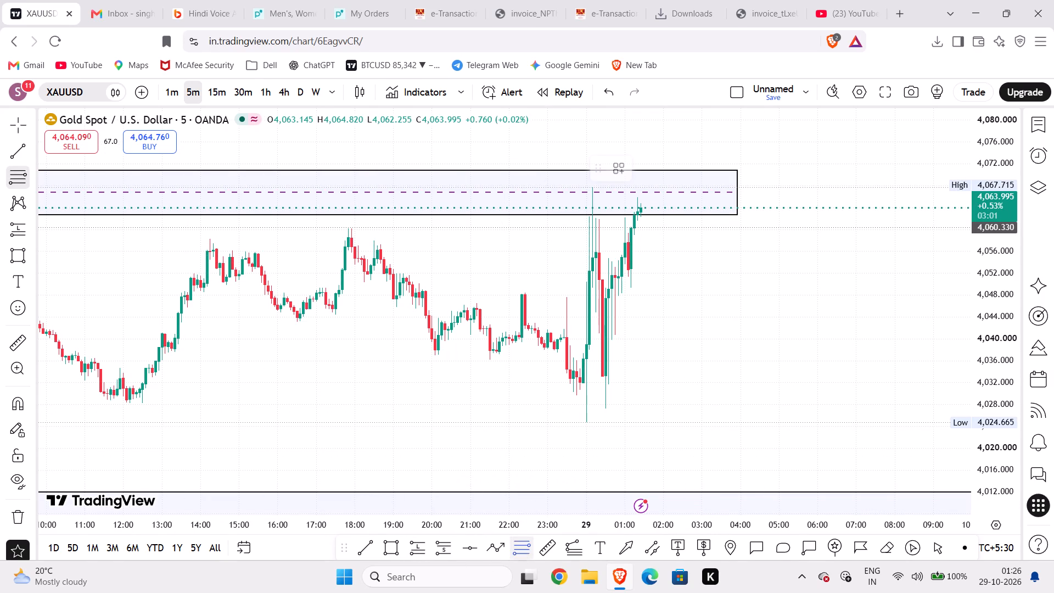
pyautogui.click(587, 422)
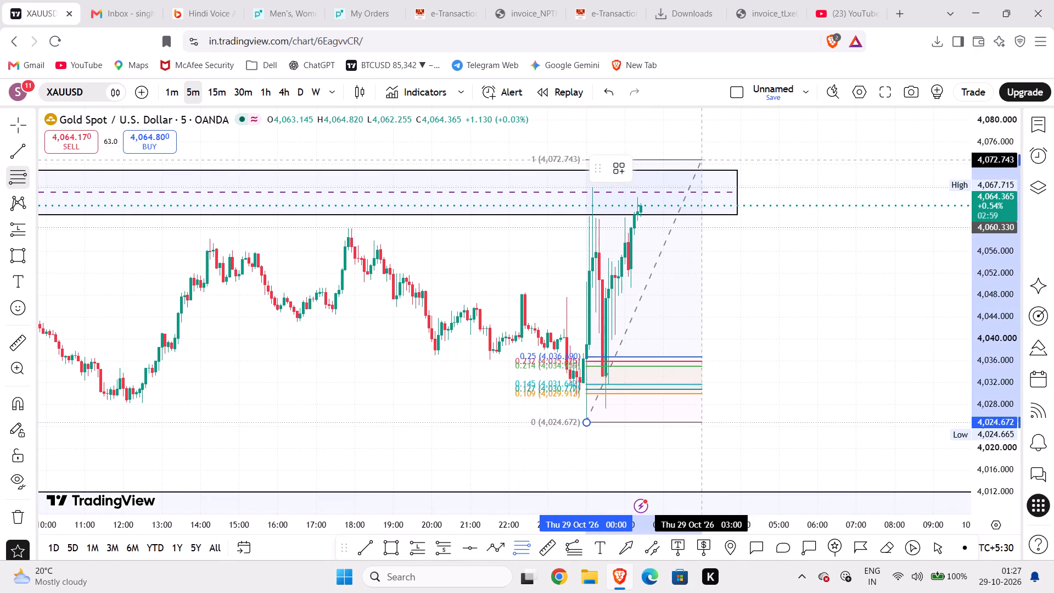
pyautogui.click(691, 187)
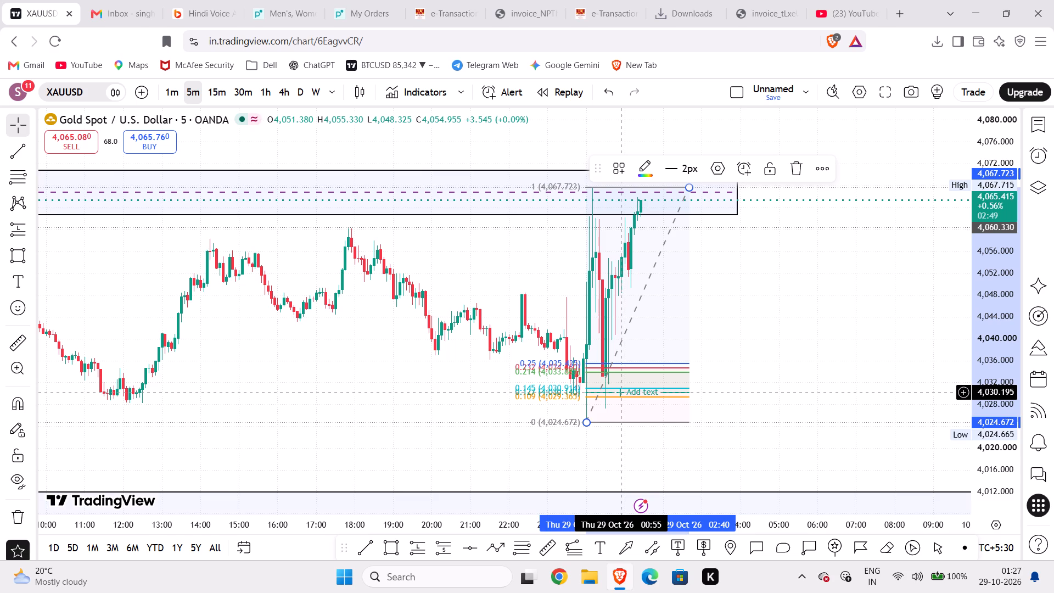
# Reposition the new retracement's 0 anchor to about 4,027.56, shortly after 00:00 on 29 Oct.
pyautogui.moveTo(586, 423); pyautogui.dragTo(570, 407)
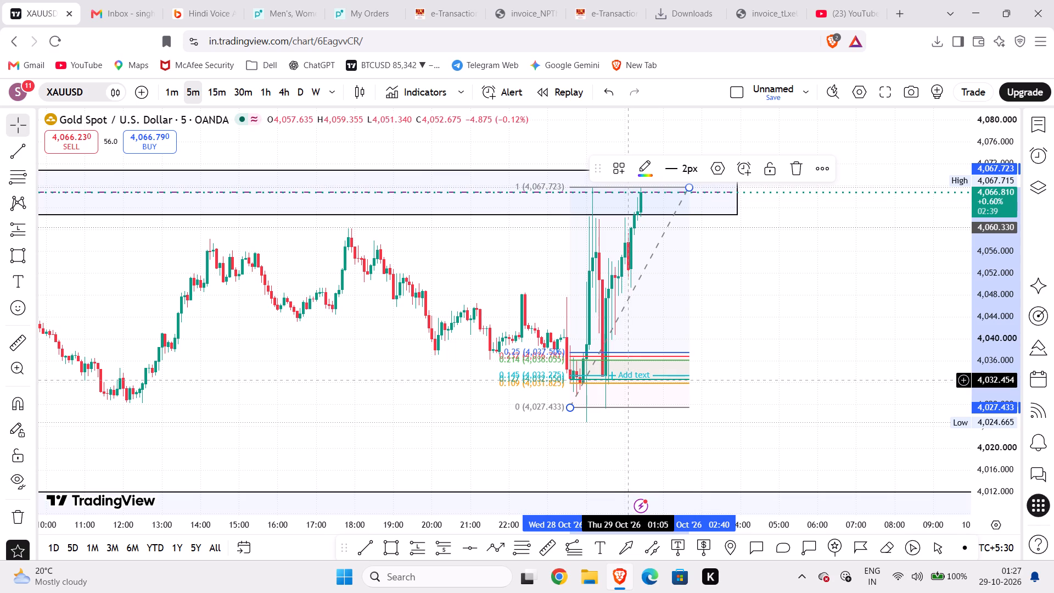
pyautogui.scroll(1, 652, 396)
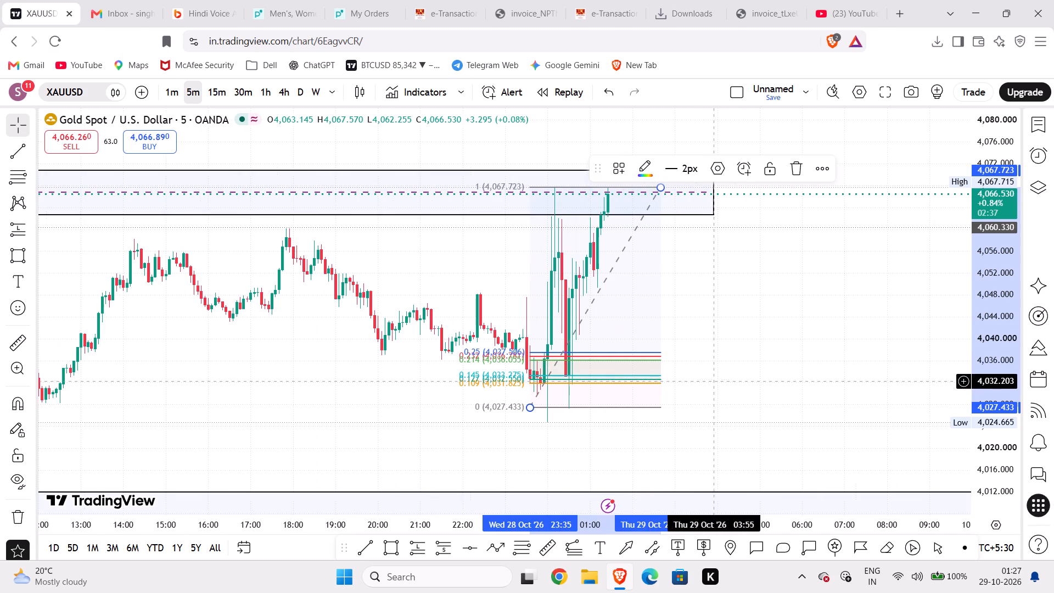
pyautogui.scroll(1, 950, 328)
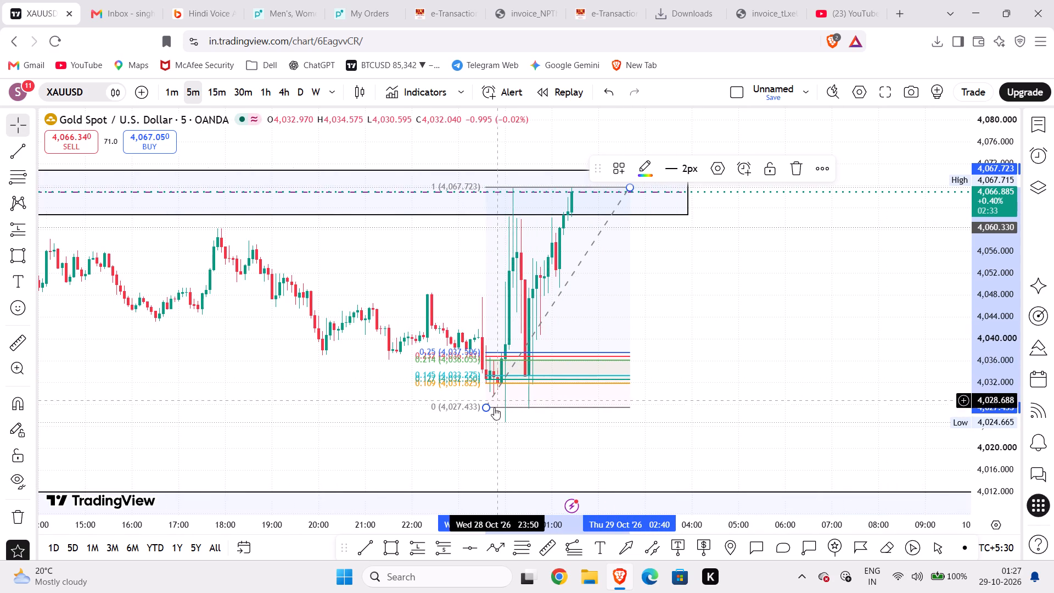
pyautogui.moveTo(484, 406); pyautogui.dragTo(484, 423)
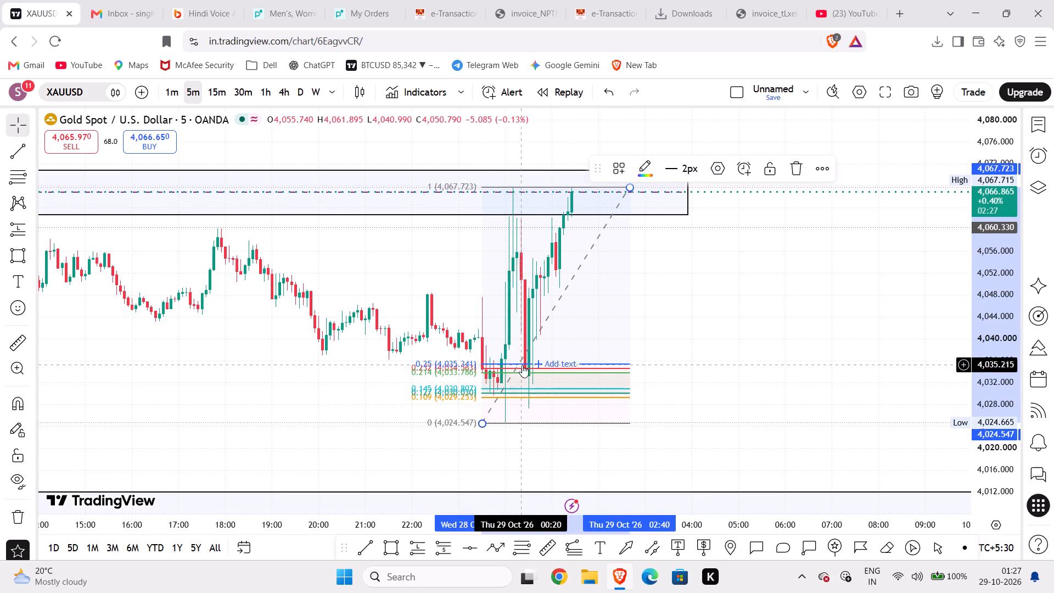
pyautogui.click(742, 318)
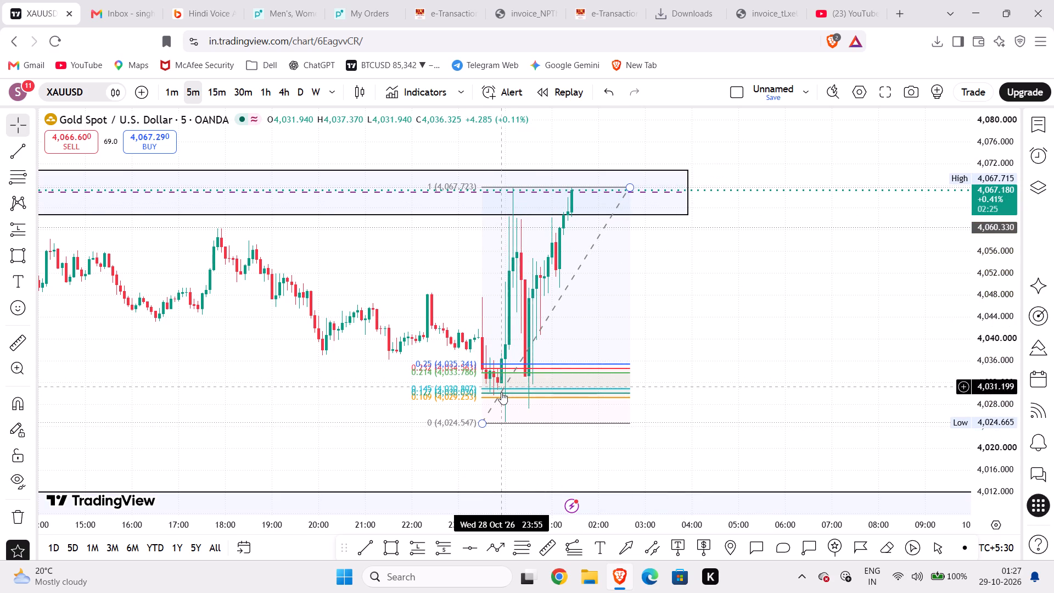
pyautogui.moveTo(483, 421); pyautogui.dragTo(503, 406)
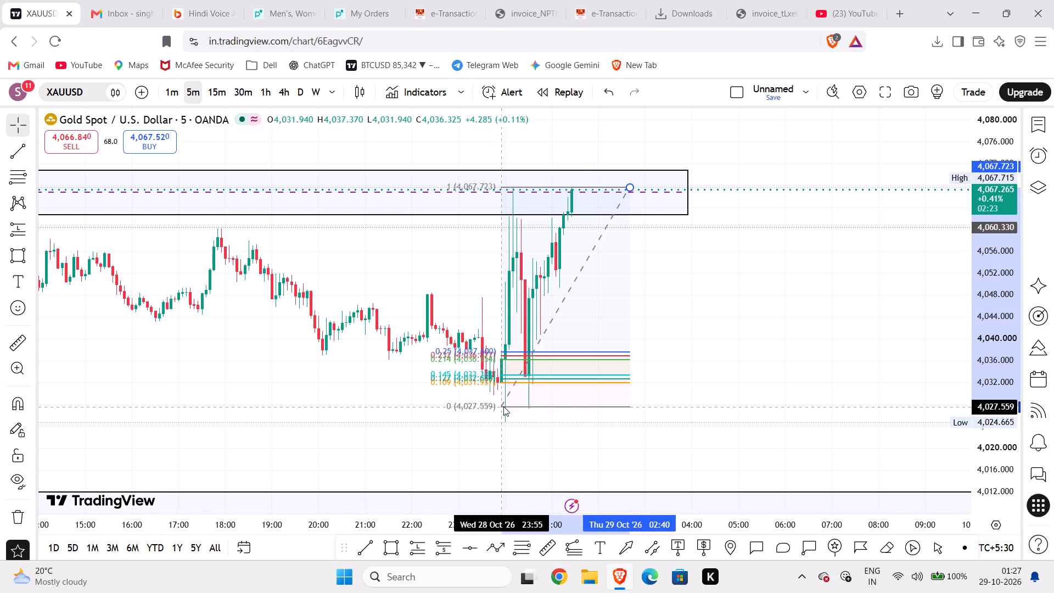
pyautogui.moveTo(503, 406); pyautogui.dragTo(518, 406)
pyautogui.click(716, 306)
pyautogui.click(599, 261)
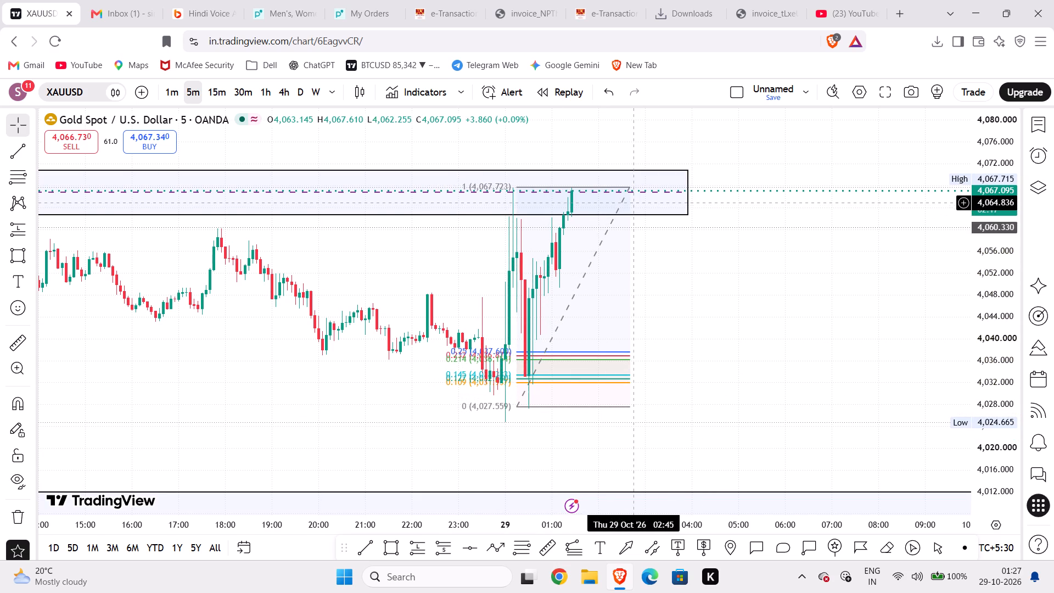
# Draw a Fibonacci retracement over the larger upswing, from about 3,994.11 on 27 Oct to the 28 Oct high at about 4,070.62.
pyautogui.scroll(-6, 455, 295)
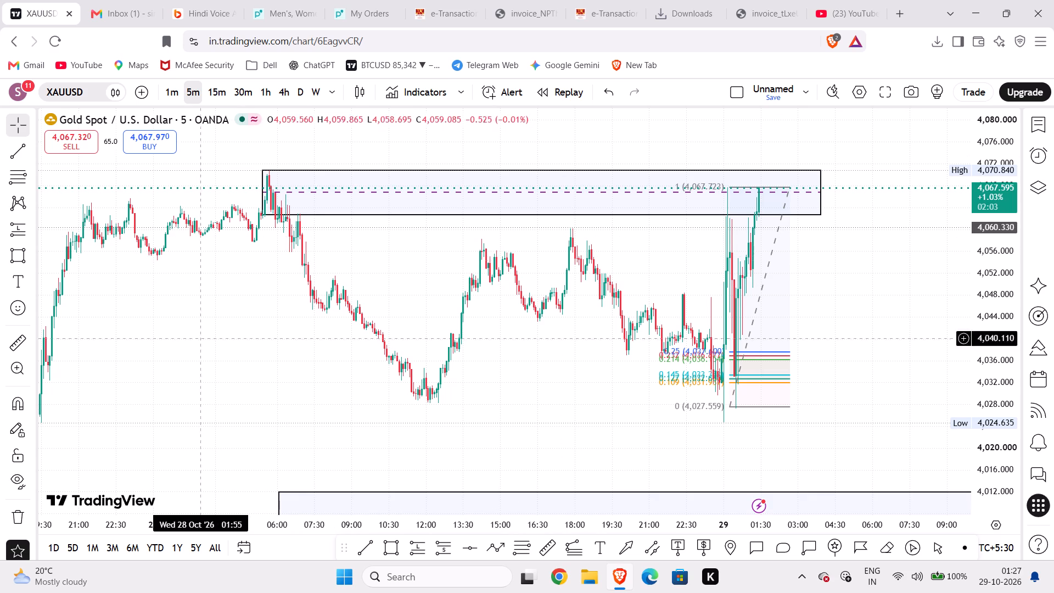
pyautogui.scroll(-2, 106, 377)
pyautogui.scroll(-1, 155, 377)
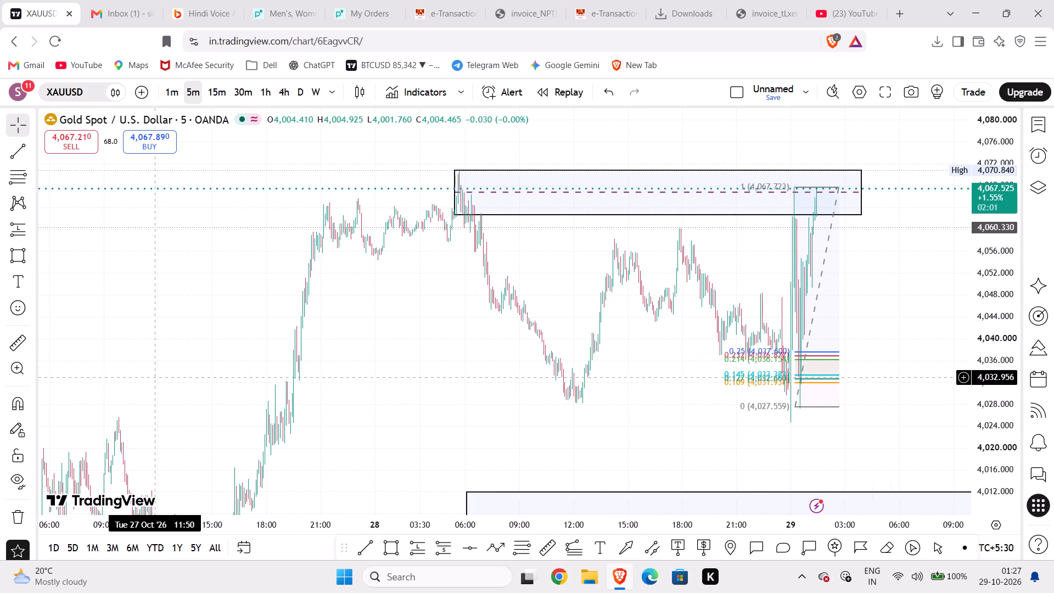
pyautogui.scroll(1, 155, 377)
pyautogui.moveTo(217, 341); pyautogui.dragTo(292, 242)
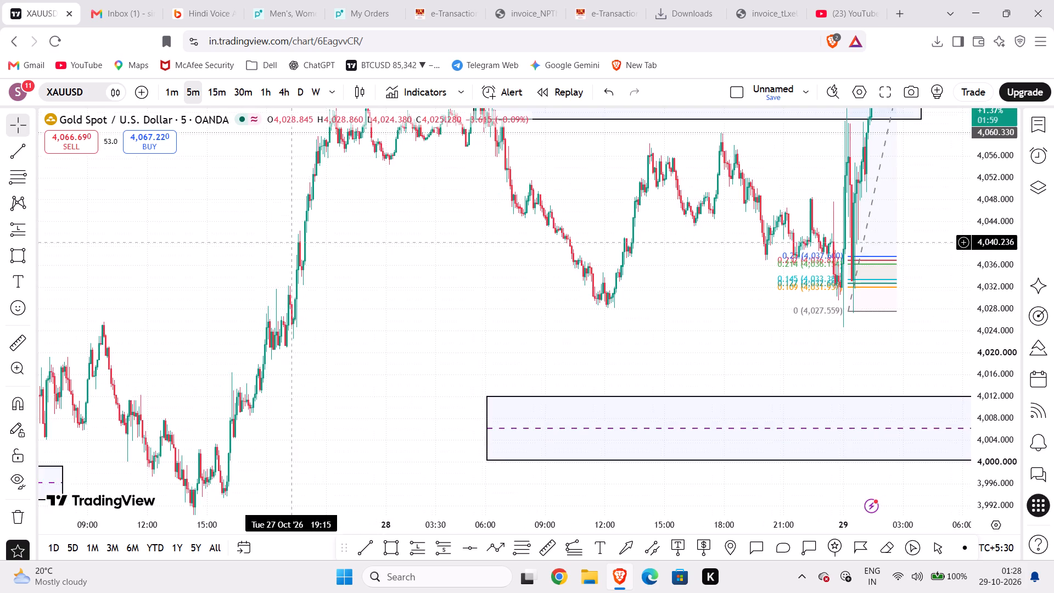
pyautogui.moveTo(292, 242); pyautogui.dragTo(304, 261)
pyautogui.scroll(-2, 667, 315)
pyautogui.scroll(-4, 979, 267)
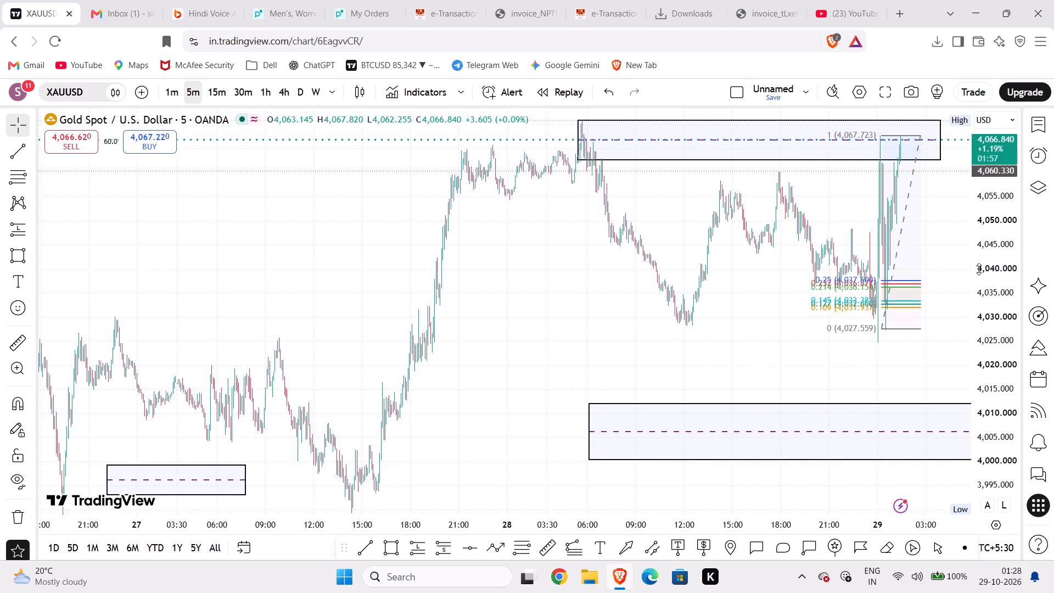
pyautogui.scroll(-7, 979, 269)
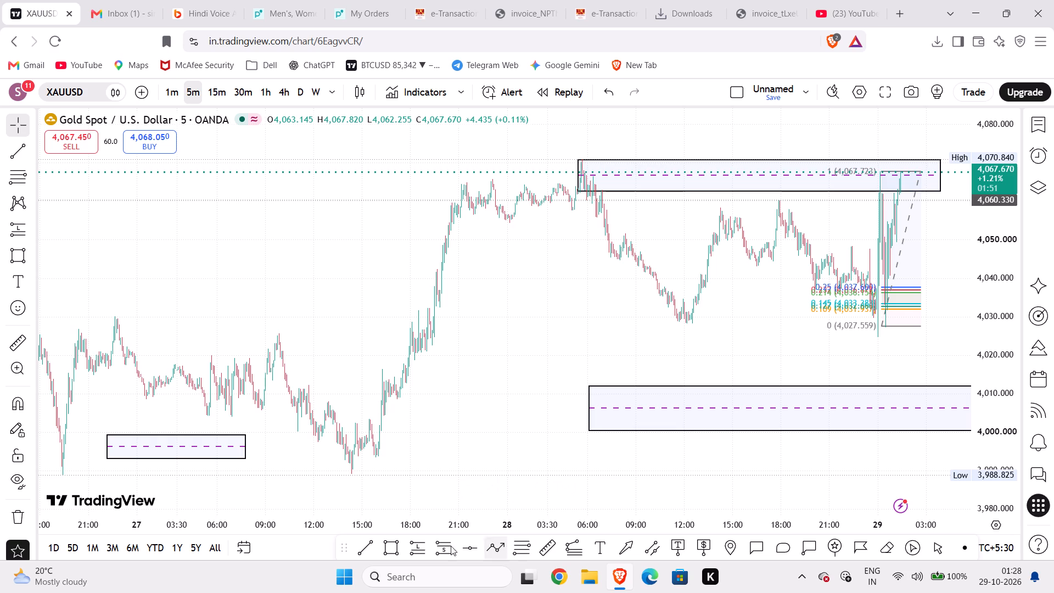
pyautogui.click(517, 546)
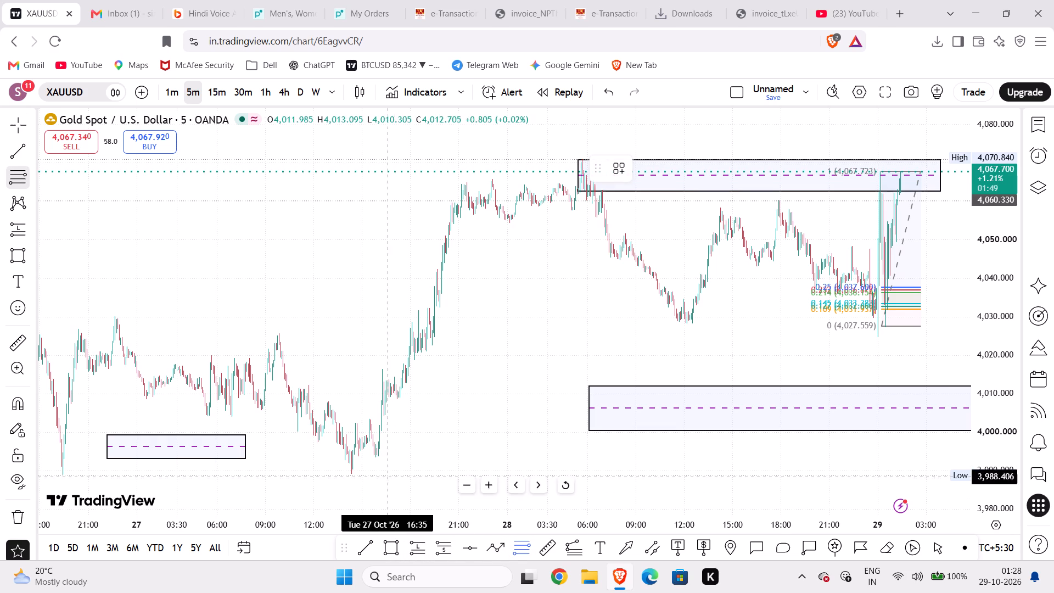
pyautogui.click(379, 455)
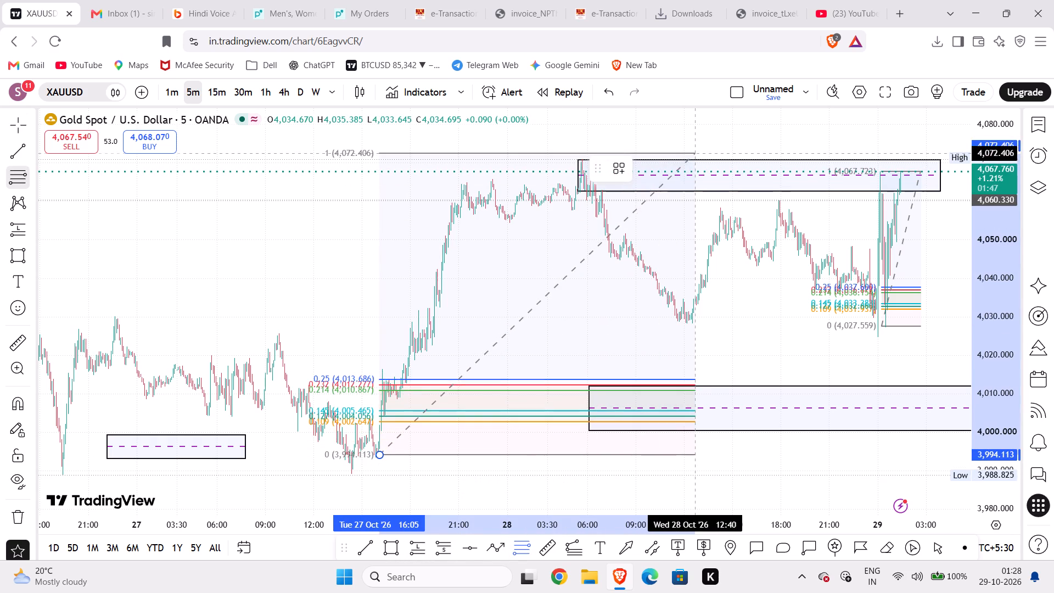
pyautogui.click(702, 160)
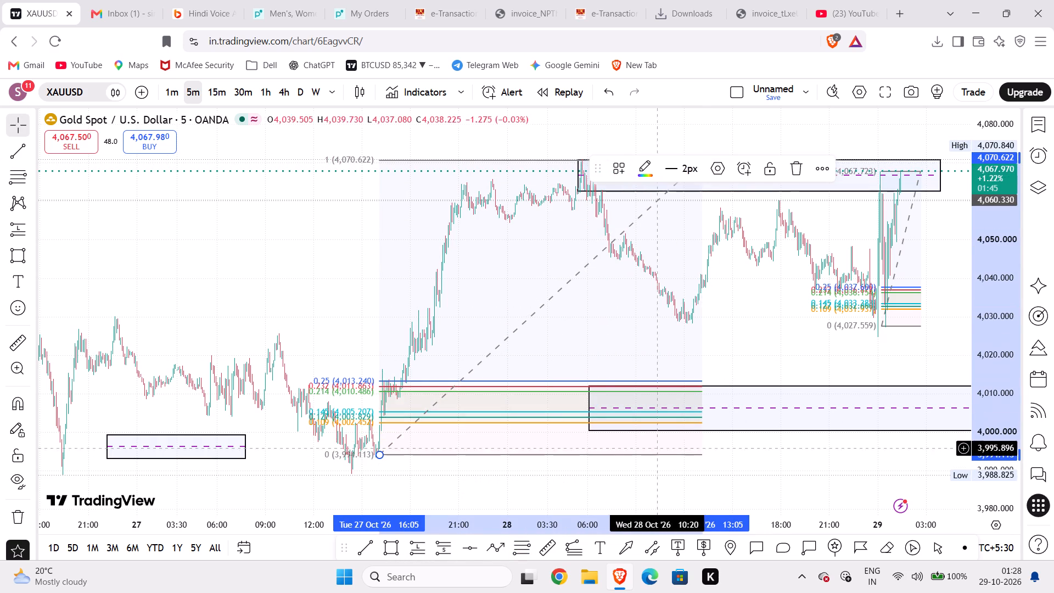
# Extend the right edge of the 27 Oct rectangle below 4,000 to late on 27 Oct, past the swing low.
pyautogui.scroll(-5, 712, 468)
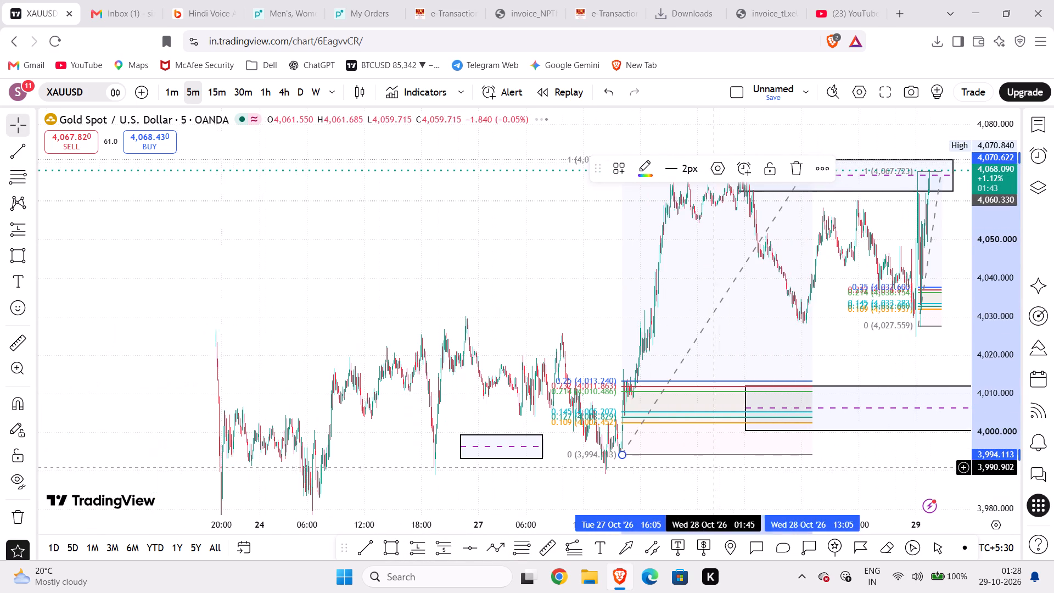
pyautogui.moveTo(845, 349); pyautogui.dragTo(584, 344)
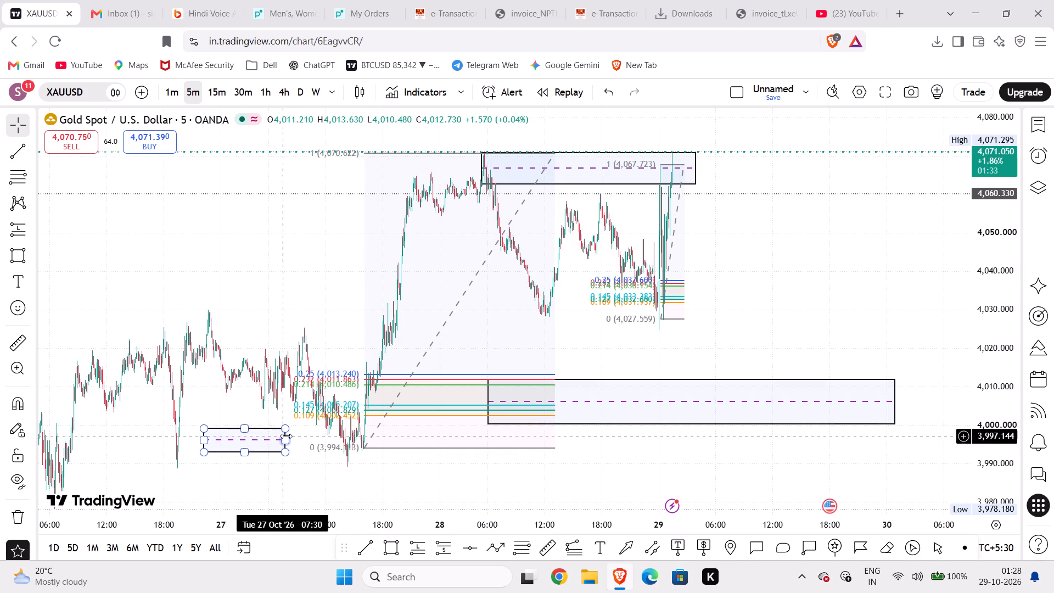
pyautogui.moveTo(283, 439); pyautogui.dragTo(428, 445)
pyautogui.click(639, 444)
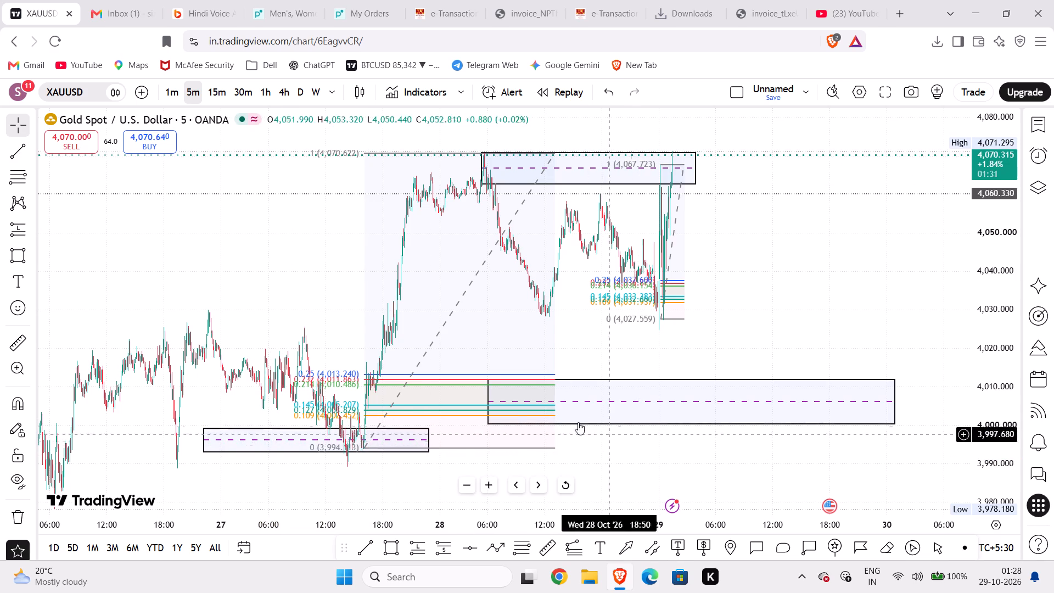
# Extend the right edge of the rectangle between about 4,000 and 4,012 to about 08:10 on 30 Oct.
pyautogui.click(739, 394)
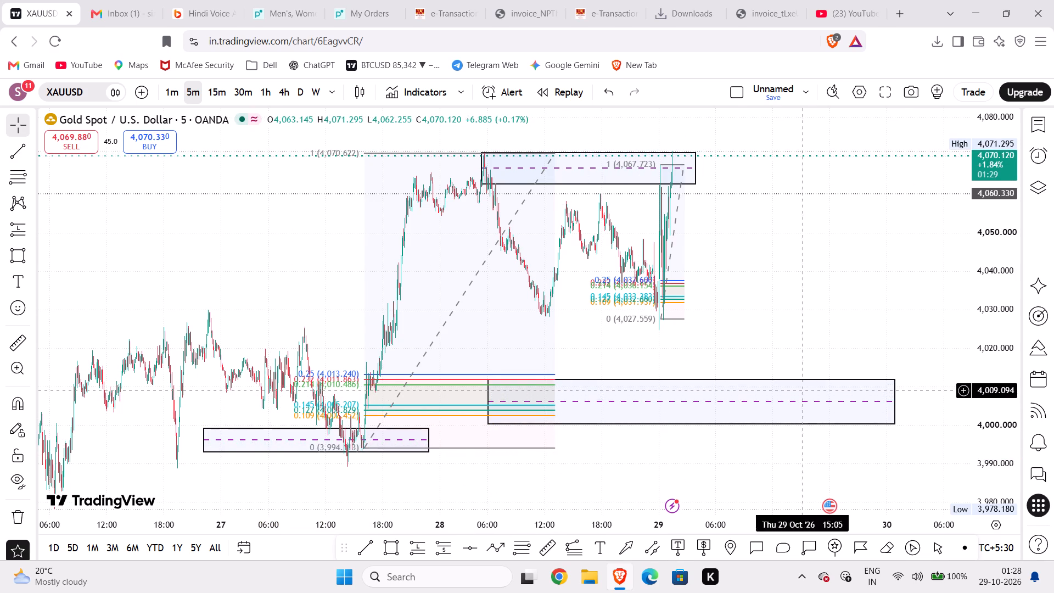
pyautogui.moveTo(895, 399); pyautogui.dragTo(964, 398)
pyautogui.click(885, 321)
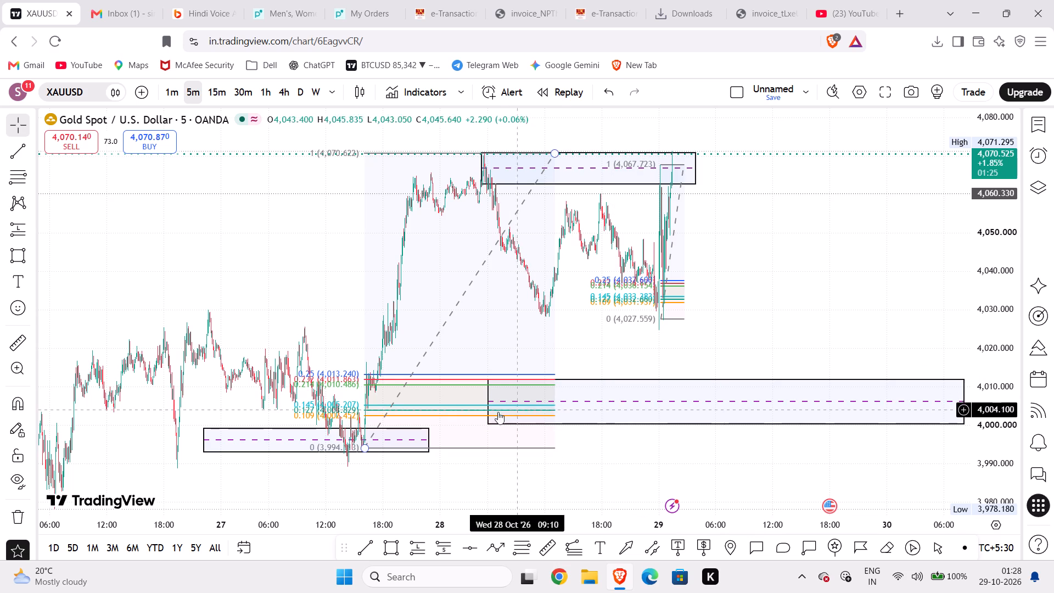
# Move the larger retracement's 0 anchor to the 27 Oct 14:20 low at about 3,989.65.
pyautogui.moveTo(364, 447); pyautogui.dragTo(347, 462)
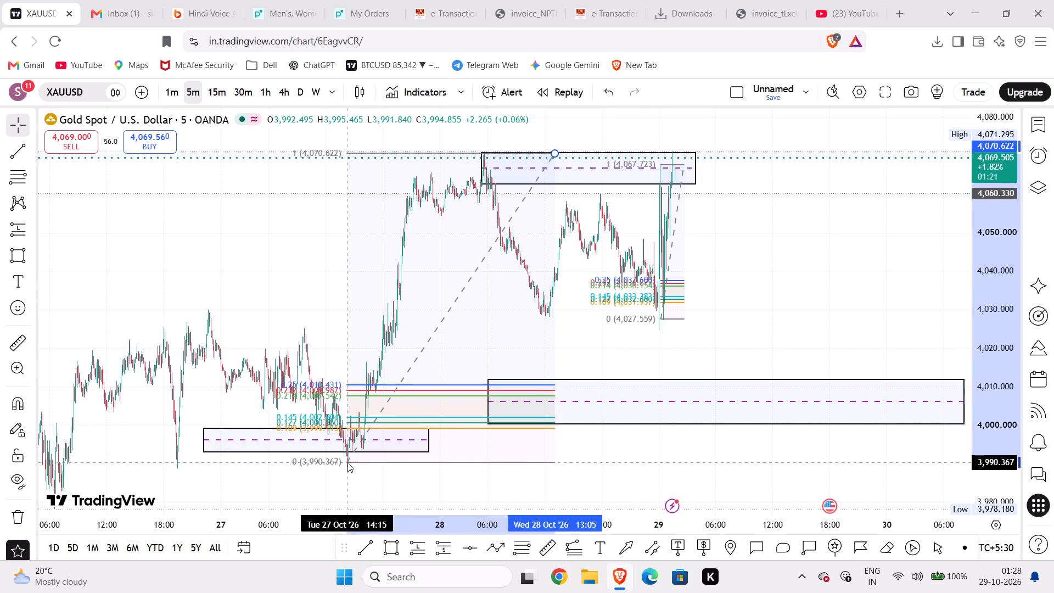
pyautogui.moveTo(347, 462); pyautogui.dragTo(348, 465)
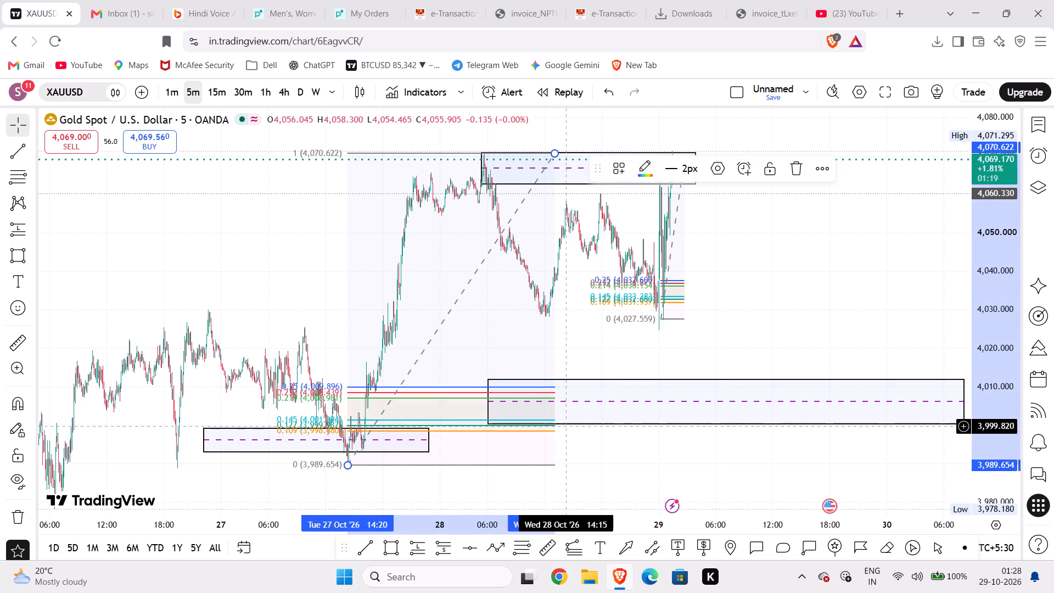
# Move the long rectangle near 4,000 down so it spans about 4,009.81 to 3,998.23.
pyautogui.moveTo(614, 401); pyautogui.dragTo(615, 410)
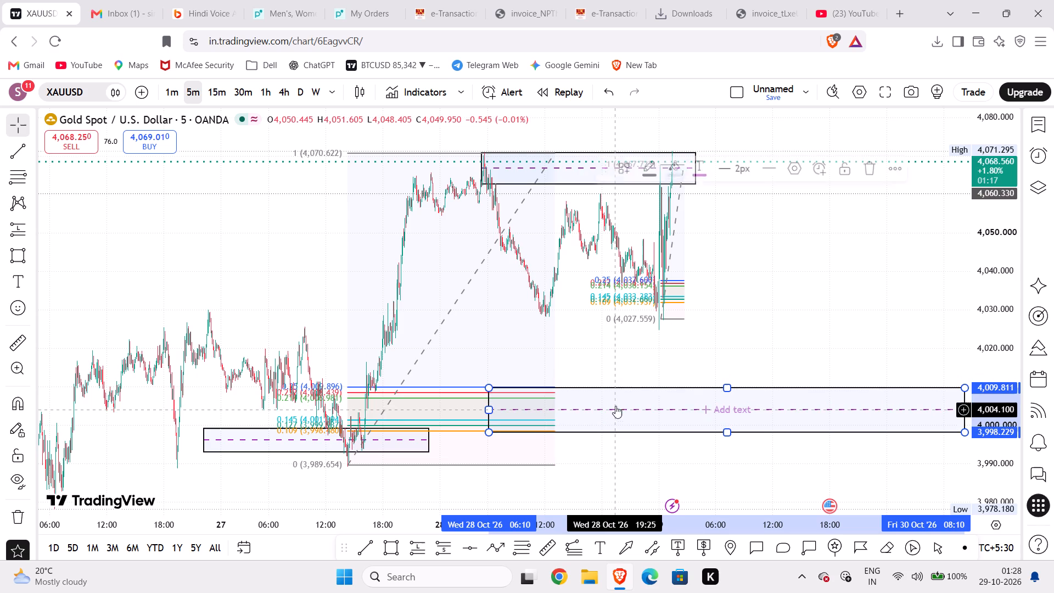
pyautogui.click(672, 370)
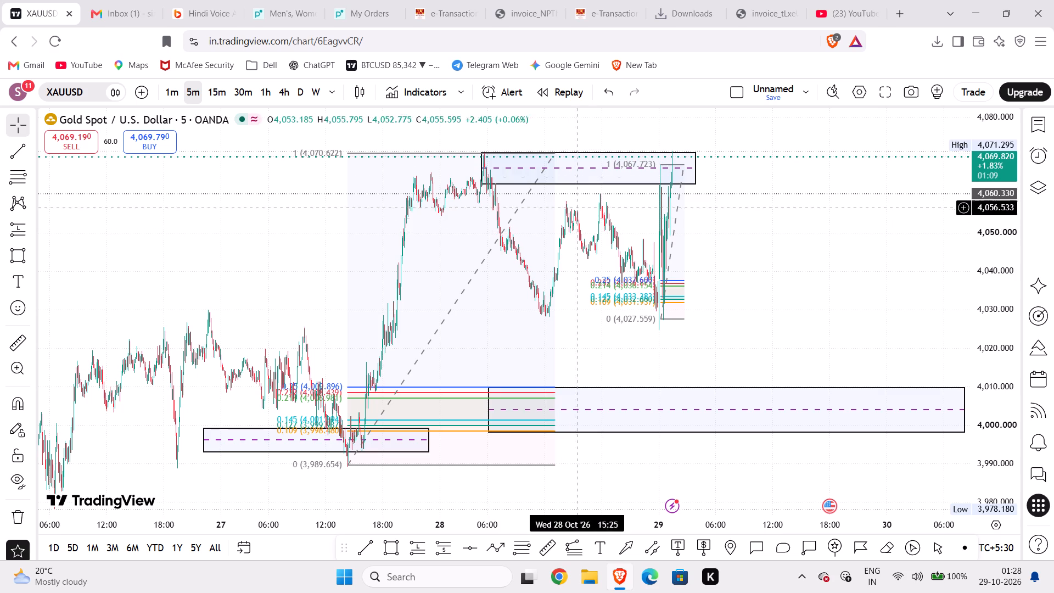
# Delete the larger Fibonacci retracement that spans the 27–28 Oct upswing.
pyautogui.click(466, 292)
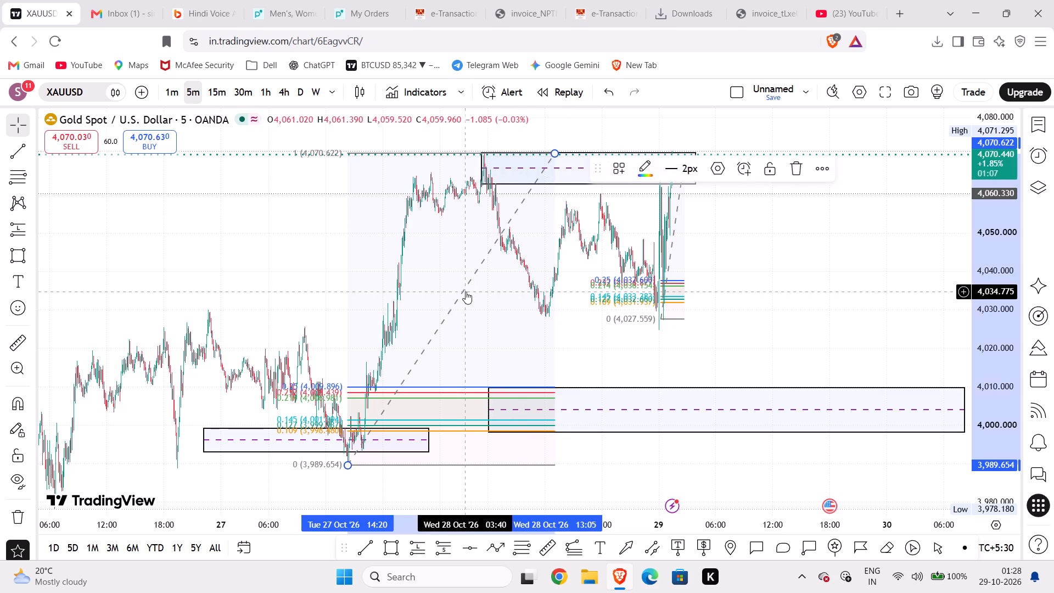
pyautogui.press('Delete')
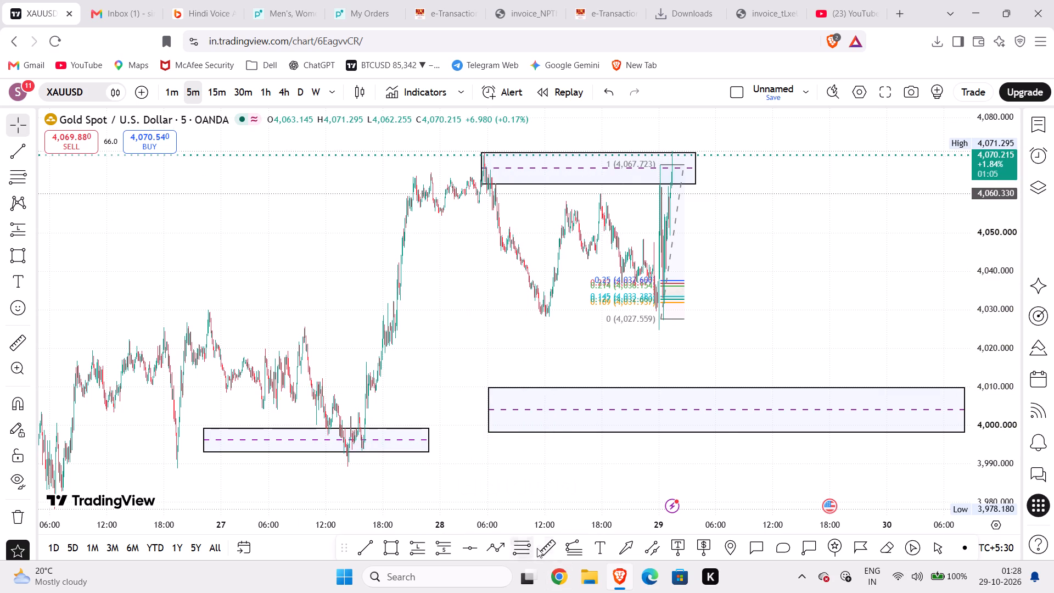
# Draw a Fibonacci retracement from the 28 Oct high at about 4,070.98 down to about 4,028.36, ending at 29 Oct 10:40.
pyautogui.click(529, 549)
pyautogui.click(481, 152)
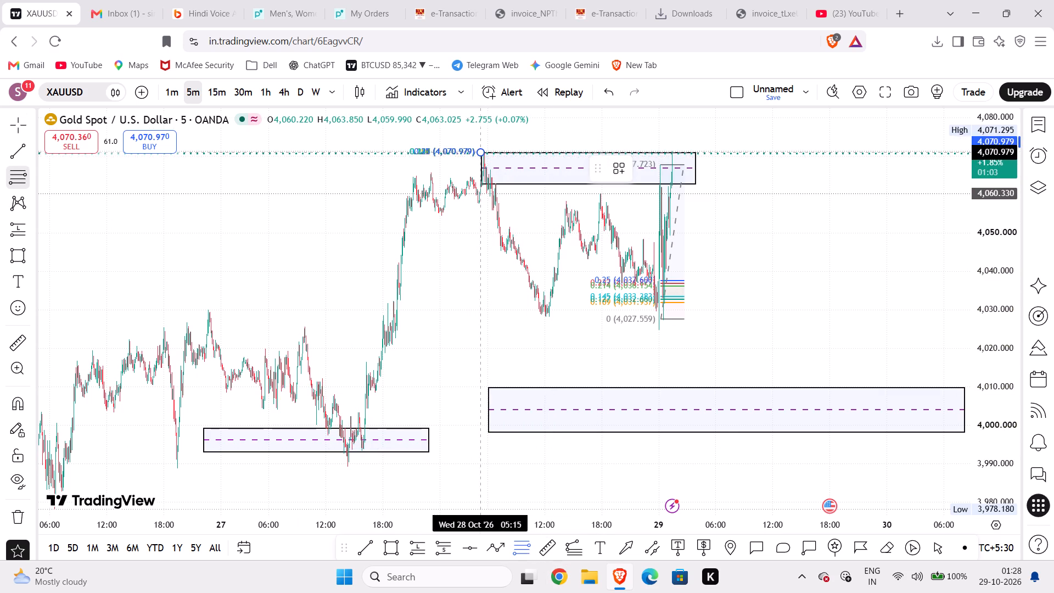
pyautogui.click(760, 316)
pyautogui.click(775, 239)
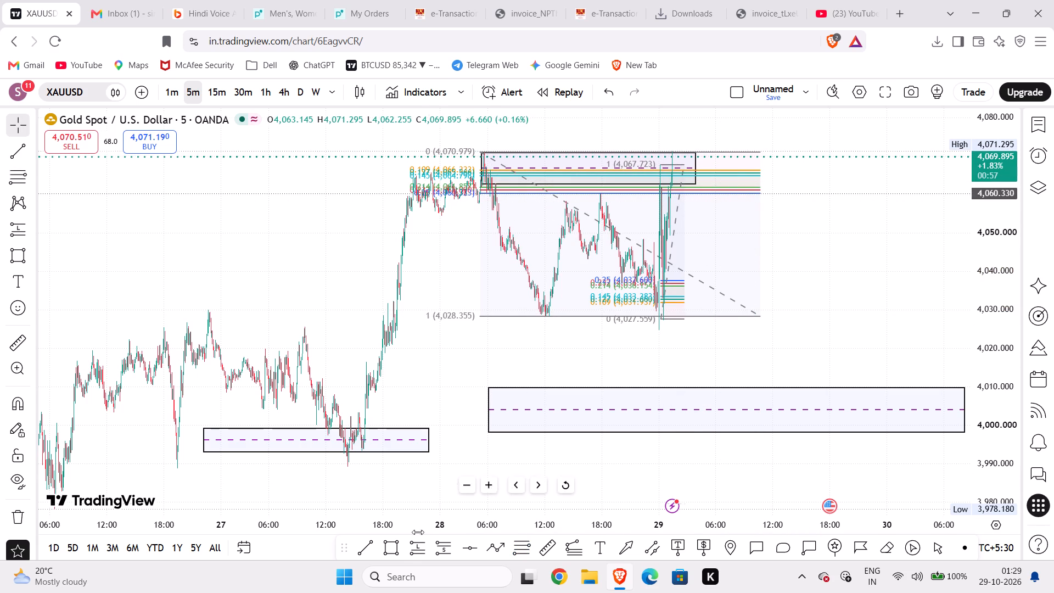
# Draw a rectangle from 29 Oct 03:10 to 30 Oct 03:45, spanning about 4,066.70 to 4,060.10.
pyautogui.click(389, 549)
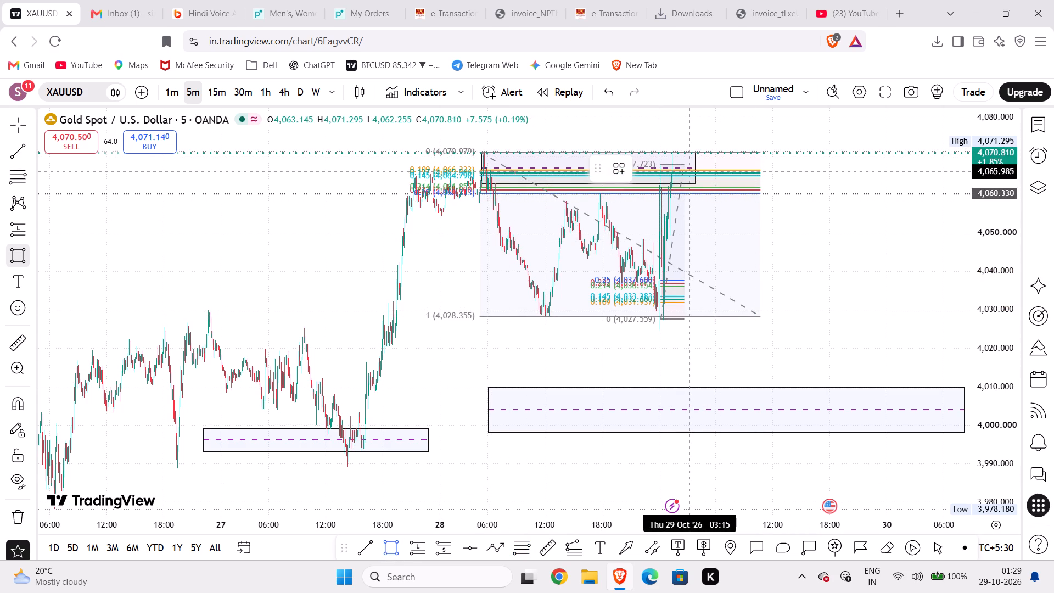
pyautogui.click(688, 169)
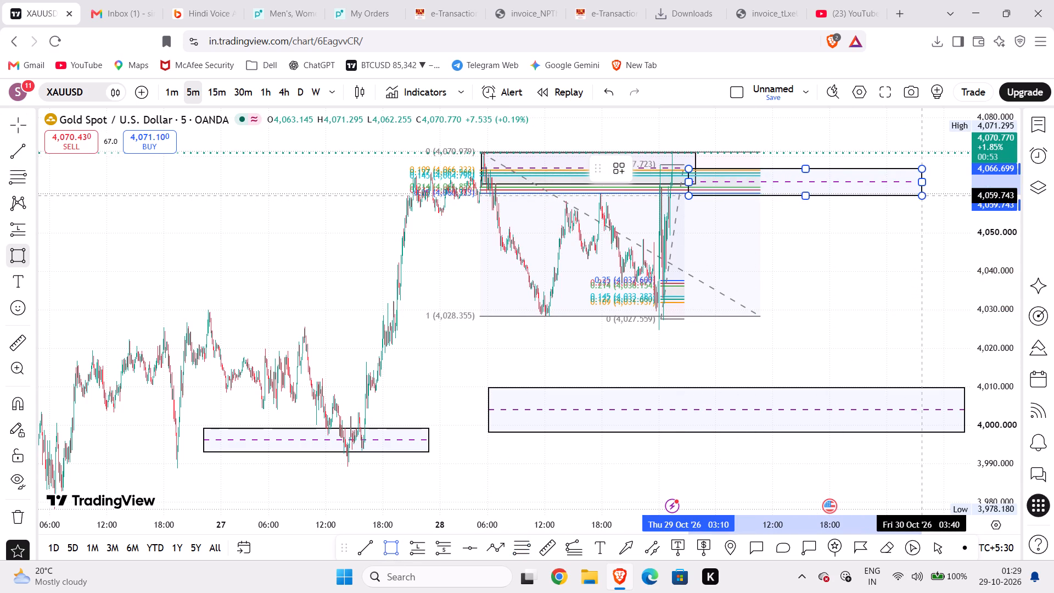
pyautogui.click(922, 194)
pyautogui.click(877, 258)
# Delete both Fibonacci retracements, the large one from the 28 Oct high and the small one on the 29 Oct upswing.
pyautogui.scroll(3, 628, 405)
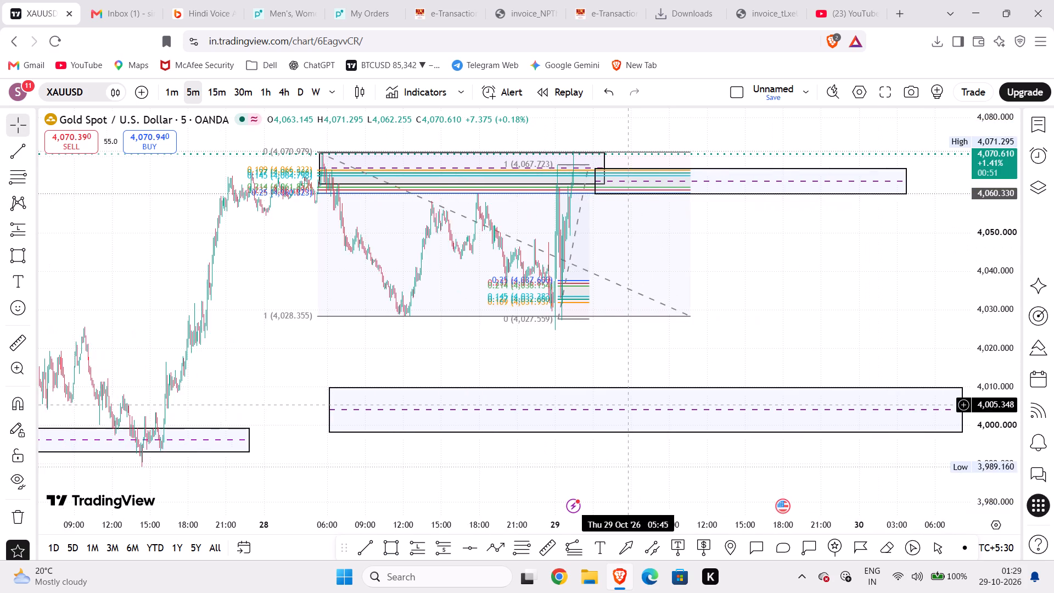
pyautogui.scroll(2, 628, 405)
pyautogui.scroll(3, 386, 460)
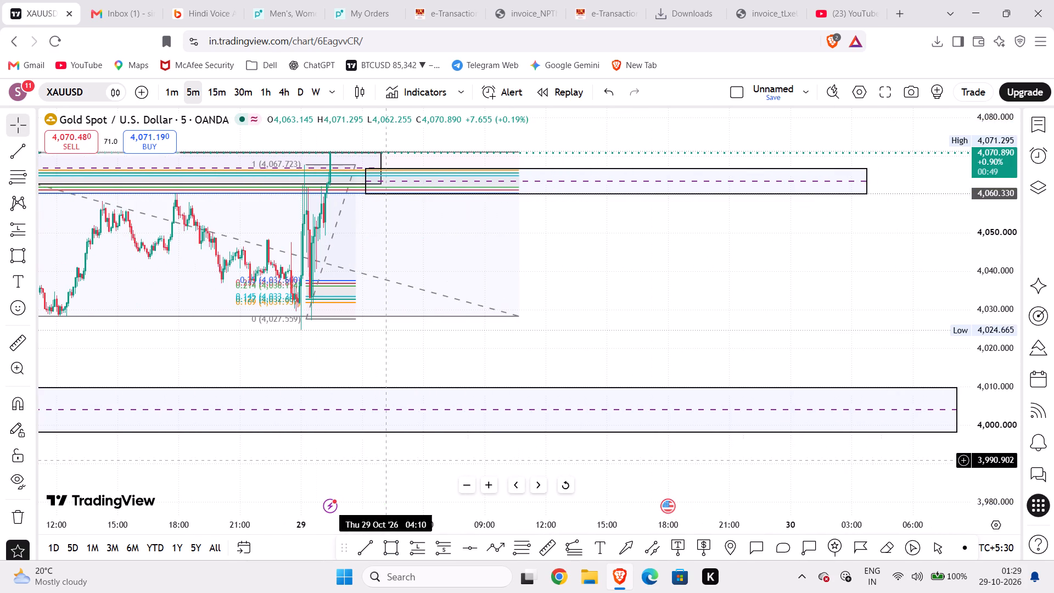
pyautogui.moveTo(547, 402); pyautogui.dragTo(776, 483)
pyautogui.scroll(1, 421, 445)
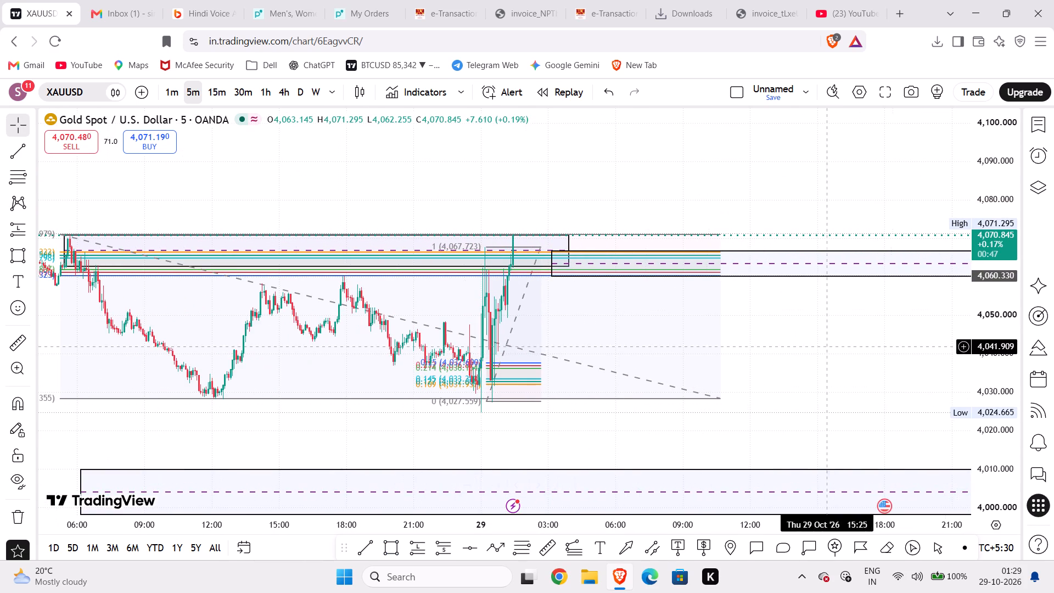
pyautogui.scroll(9, 996, 337)
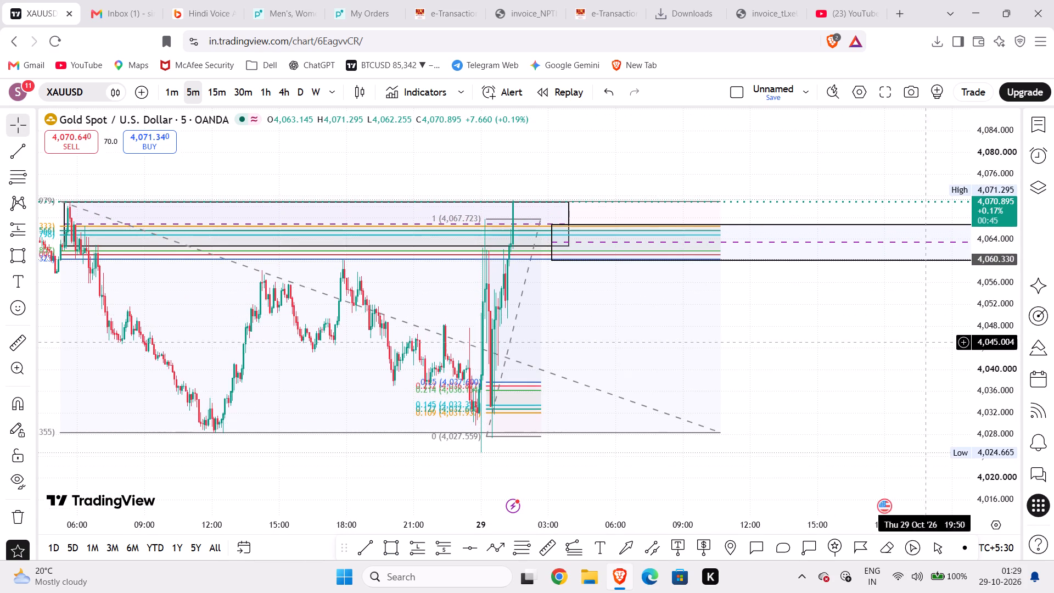
pyautogui.scroll(3, 646, 362)
pyautogui.moveTo(630, 355); pyautogui.dragTo(977, 373)
pyautogui.scroll(3, 607, 388)
pyautogui.moveTo(651, 190); pyautogui.dragTo(517, 176)
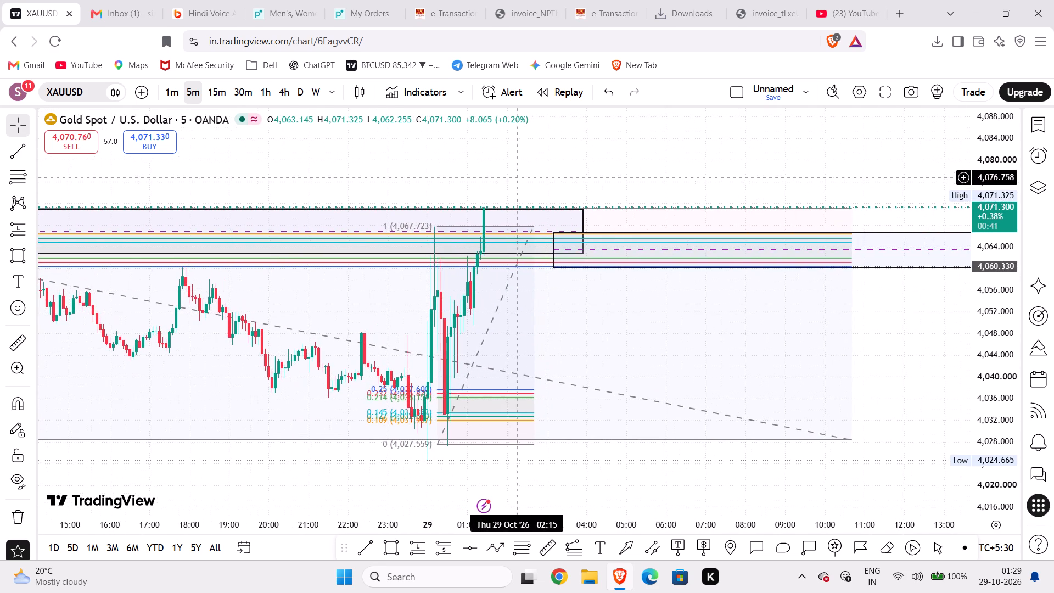
pyautogui.click(651, 243)
pyautogui.click(607, 323)
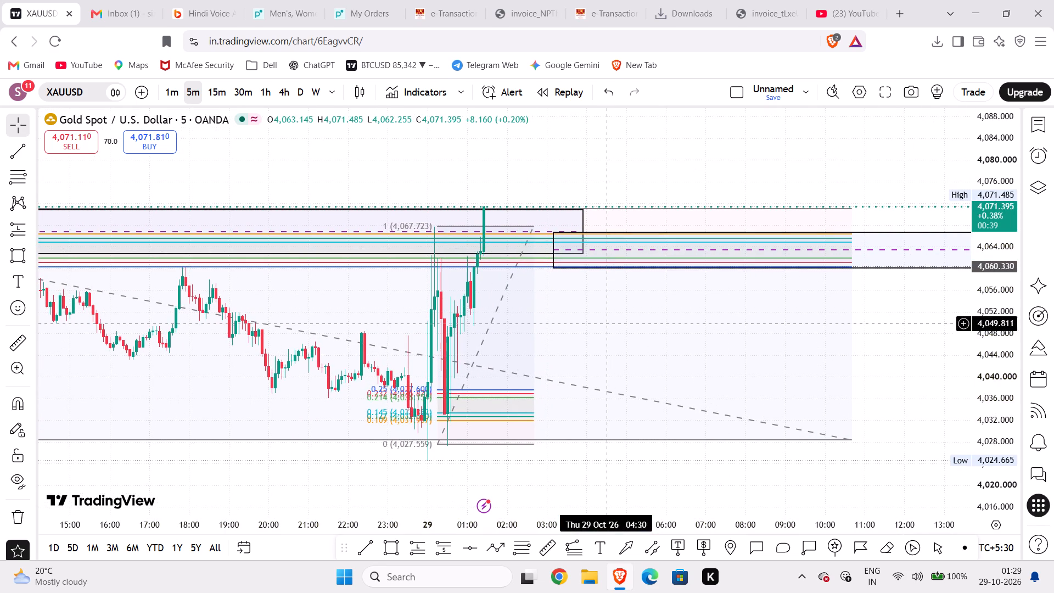
pyautogui.click(523, 374)
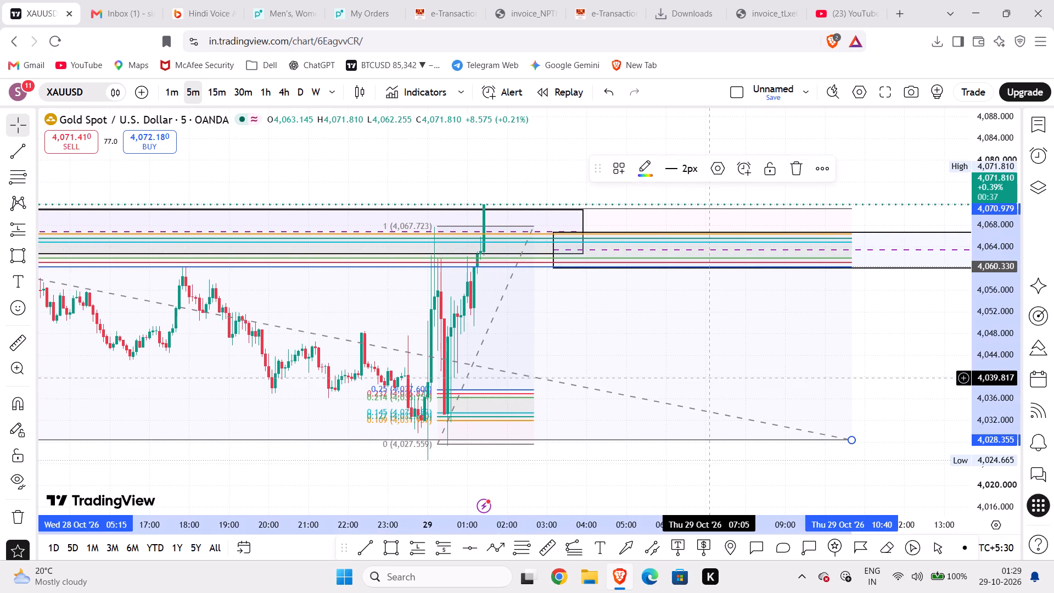
pyautogui.press('Delete')
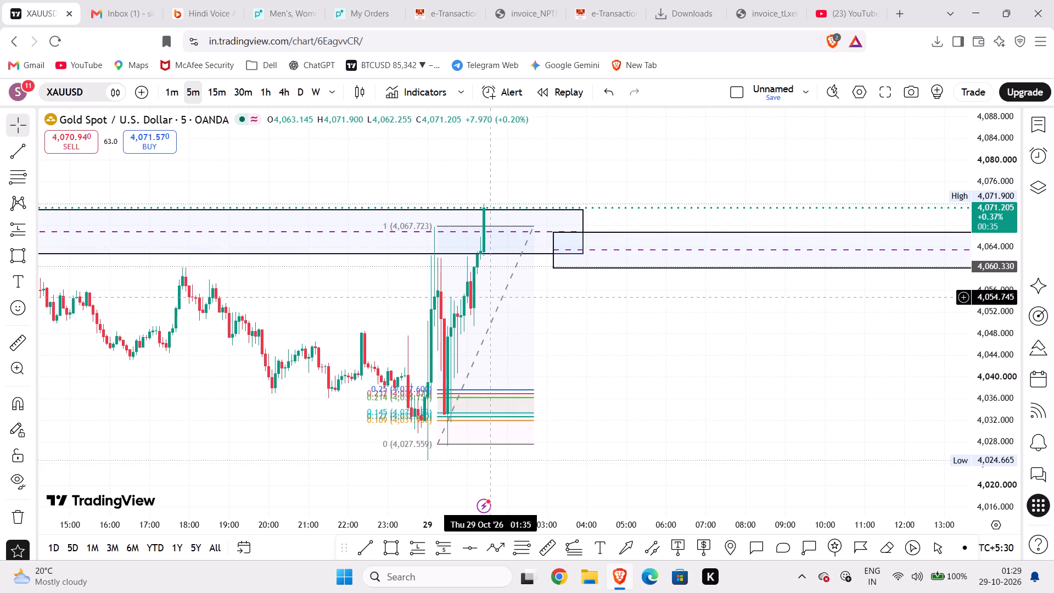
pyautogui.click(498, 305)
pyautogui.press('Delete')
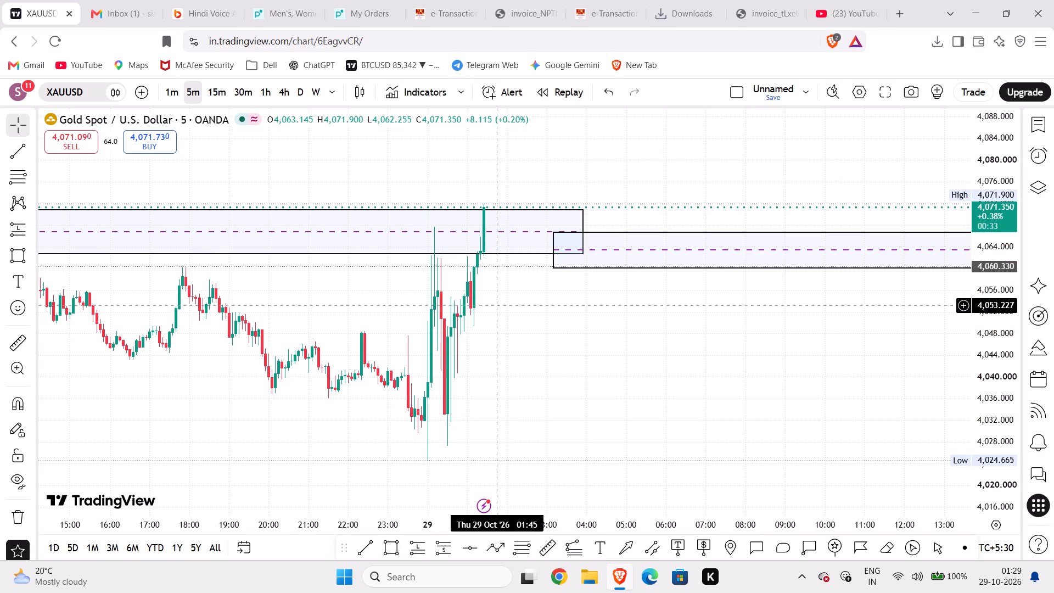
# Extend the start of the 4,066.70–4,060.10 rectangle back to 28 Oct 23:05.
pyautogui.scroll(1, 558, 338)
pyautogui.moveTo(509, 335); pyautogui.dragTo(602, 339)
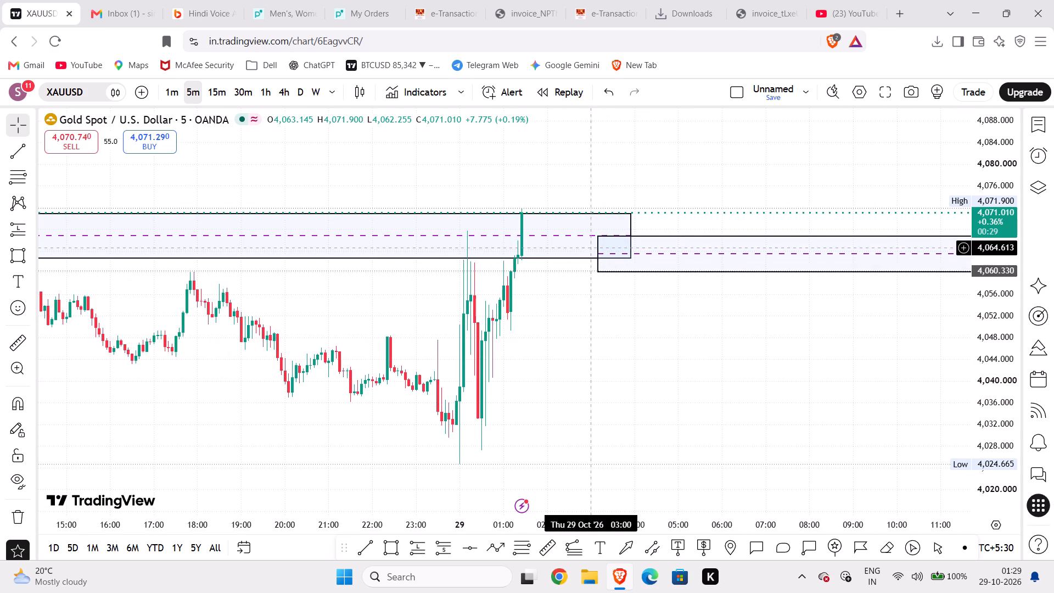
pyautogui.moveTo(598, 255); pyautogui.dragTo(421, 255)
pyautogui.click(641, 278)
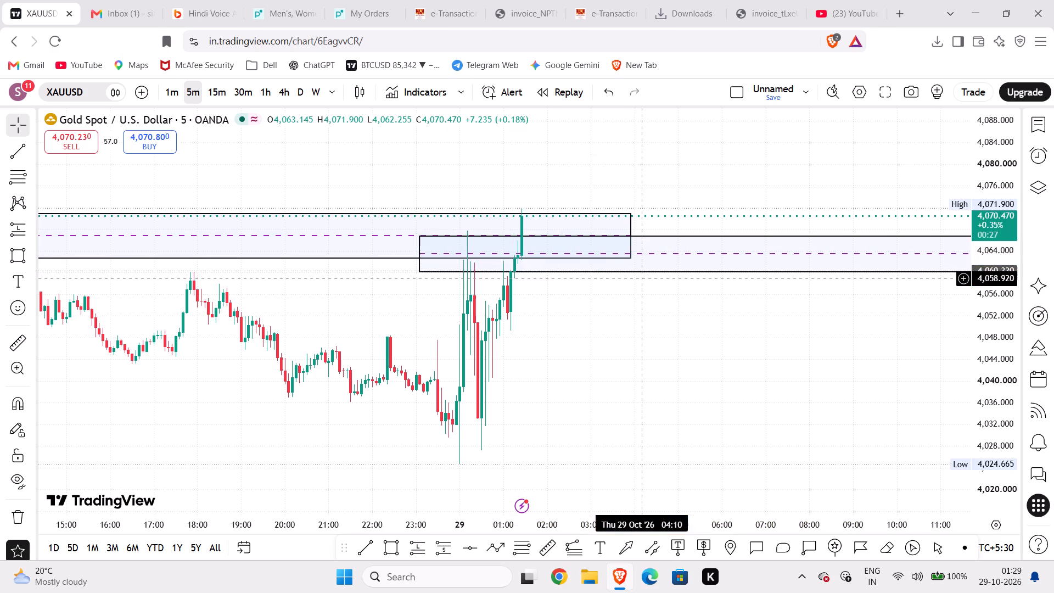
# Make the fill of the rectangle starting at the 28 Oct 05:25 high fully transparent.
pyautogui.scroll(-7, 626, 370)
pyautogui.moveTo(790, 337); pyautogui.dragTo(577, 384)
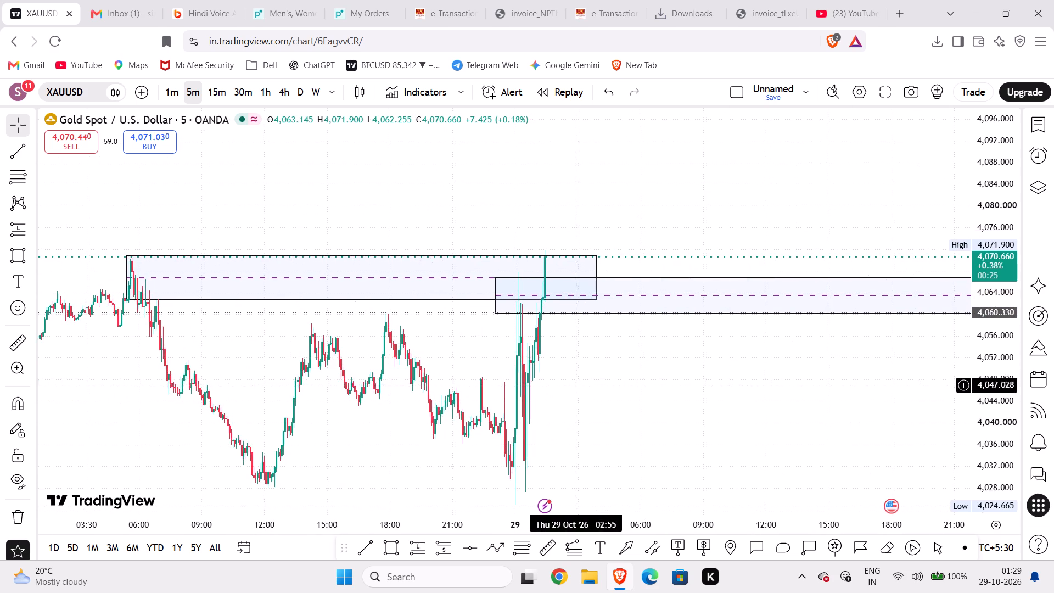
pyautogui.scroll(-1, 575, 374)
pyautogui.scroll(3, 584, 297)
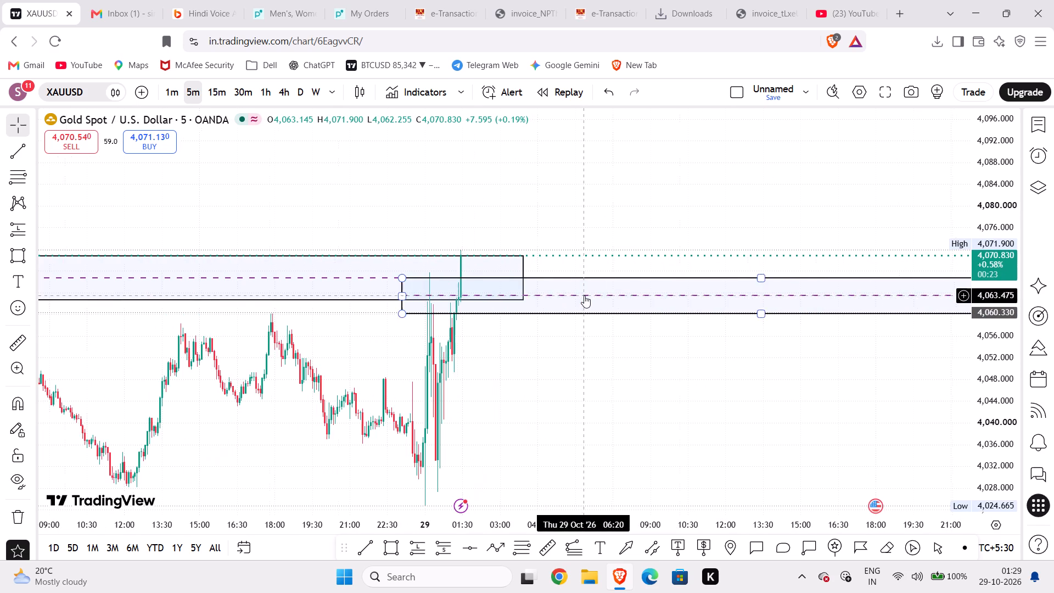
pyautogui.moveTo(585, 346); pyautogui.dragTo(874, 331)
pyautogui.scroll(2, 436, 325)
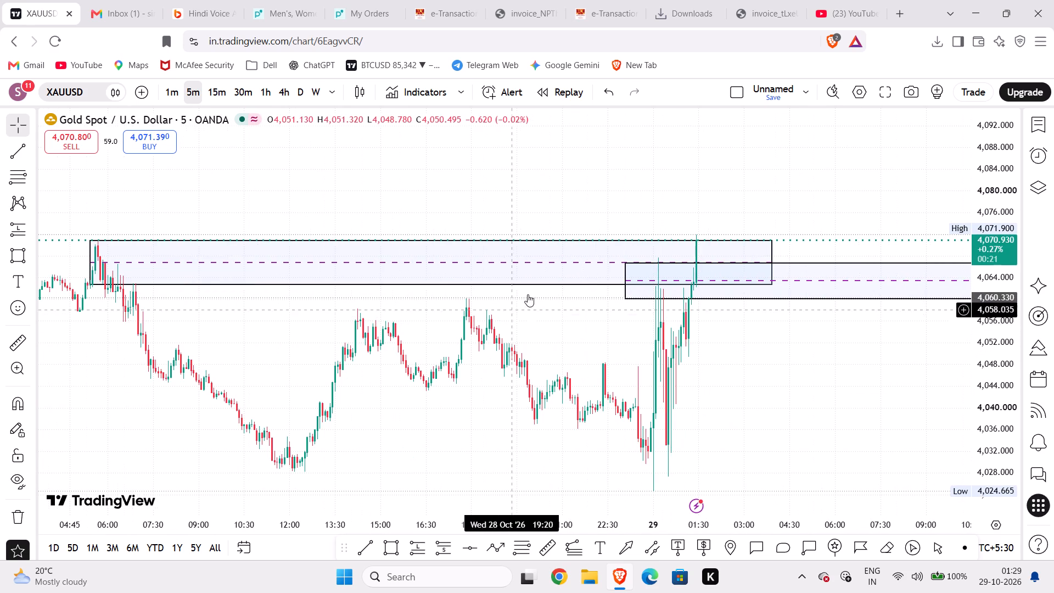
pyautogui.click(533, 266)
pyautogui.click(536, 284)
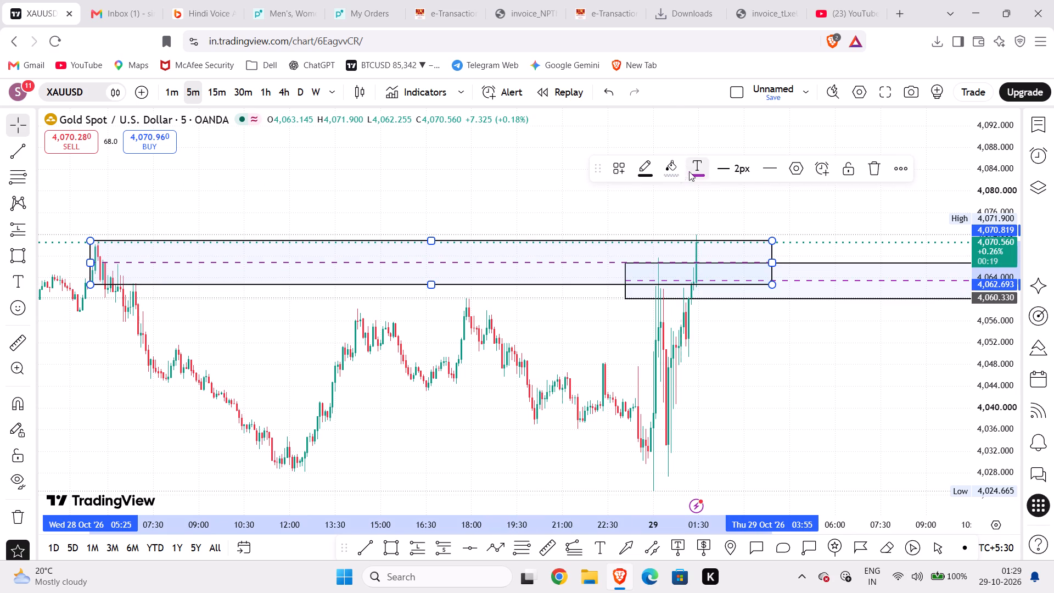
pyautogui.click(672, 169)
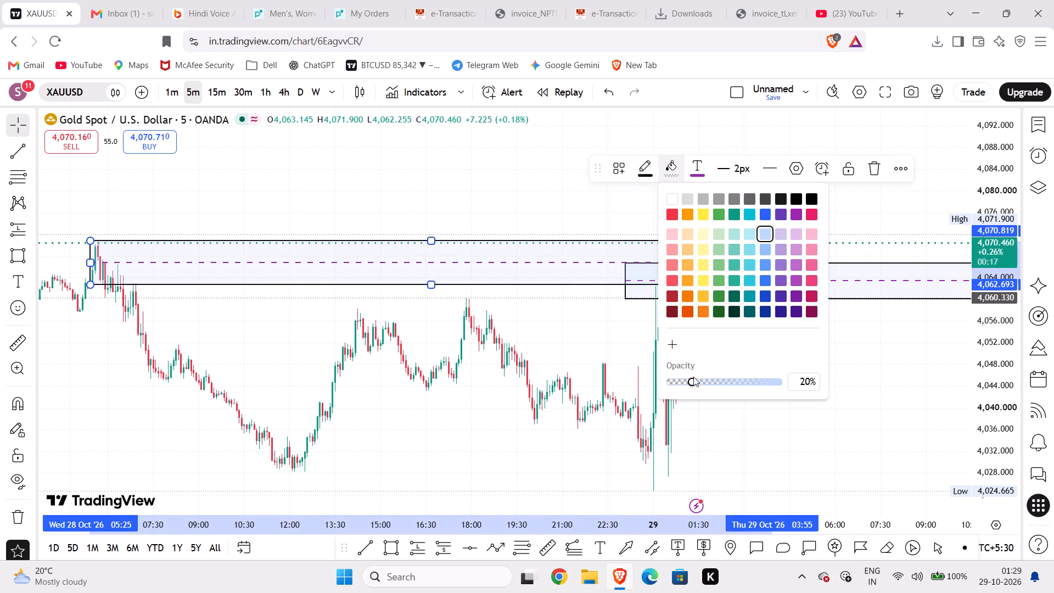
pyautogui.moveTo(692, 380); pyautogui.dragTo(612, 372)
pyautogui.click(635, 301)
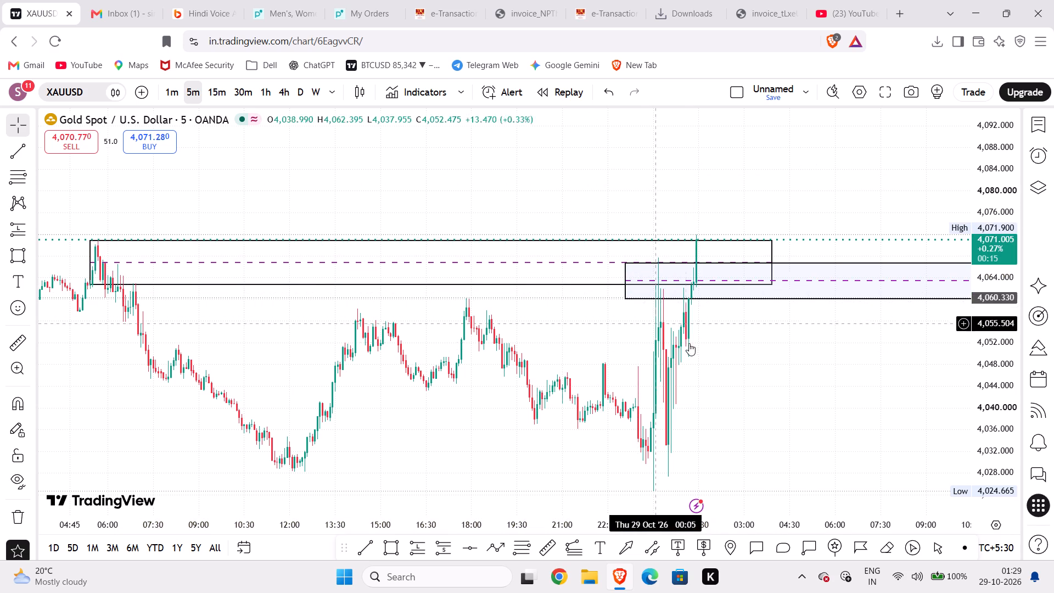
# Make the fill of the 4,066.70–4,060.10 rectangle fully transparent.
pyautogui.click(637, 293)
pyautogui.click(749, 295)
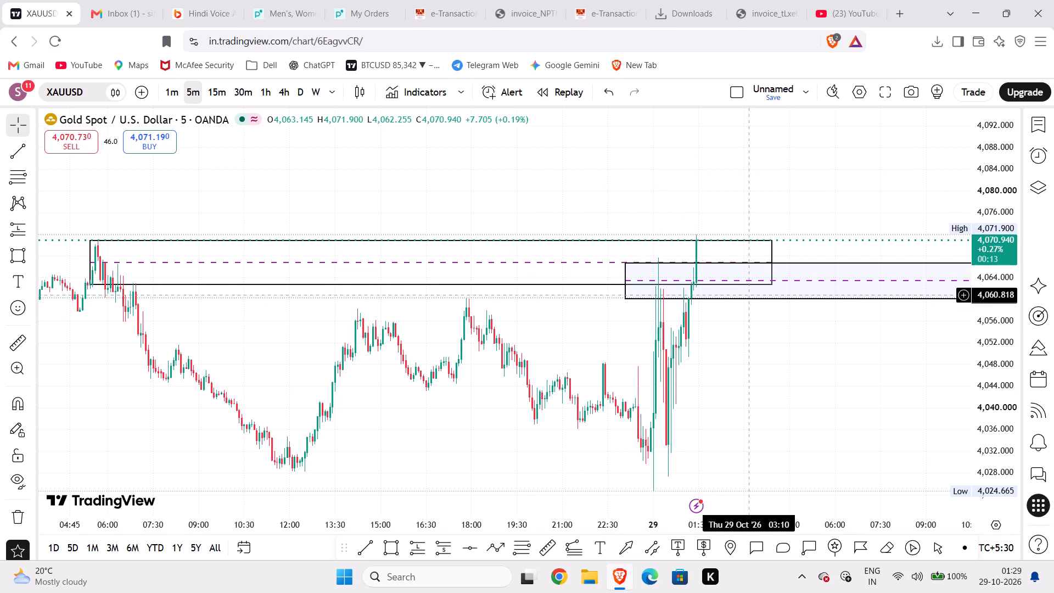
pyautogui.click(821, 281)
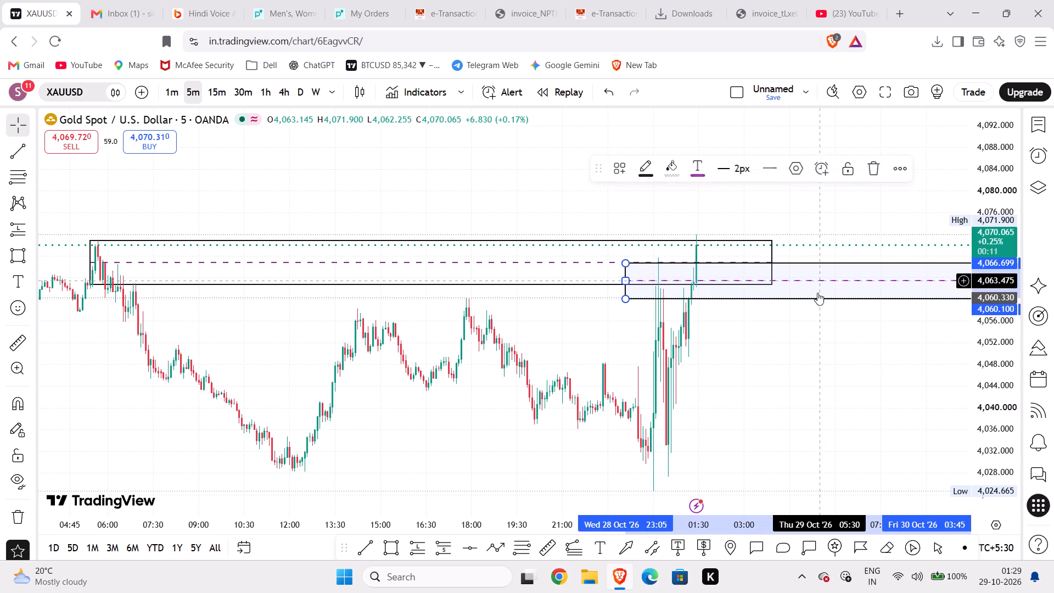
pyautogui.click(677, 167)
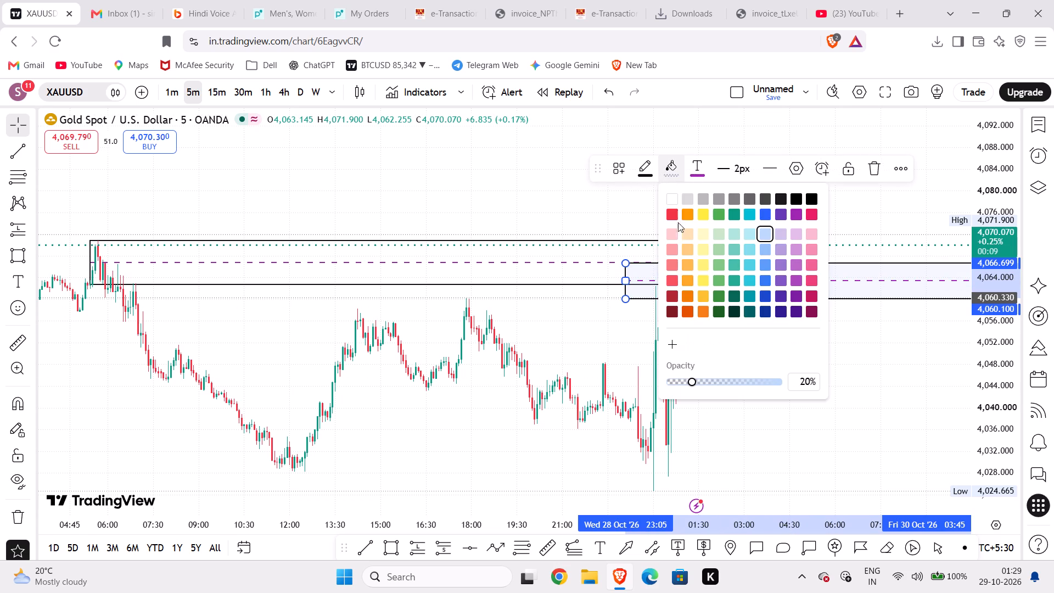
pyautogui.moveTo(687, 380); pyautogui.dragTo(630, 372)
pyautogui.click(577, 316)
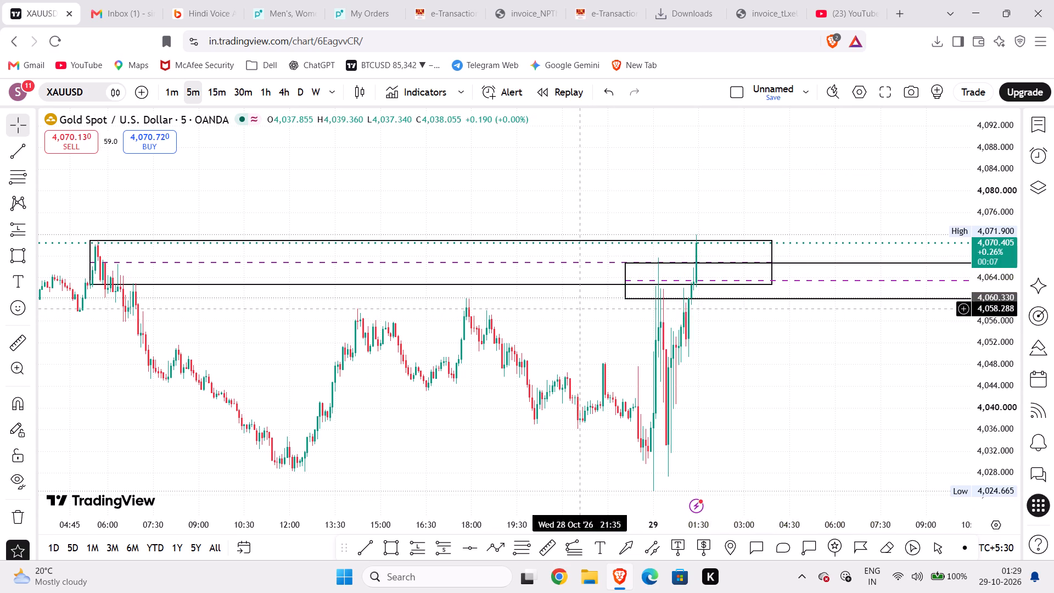
# Examine the 5-minute price action around the two outlined zones between about 4,060 and 4,071, including the latest candles.
pyautogui.scroll(-5, 672, 337)
pyautogui.moveTo(736, 303); pyautogui.dragTo(581, 301)
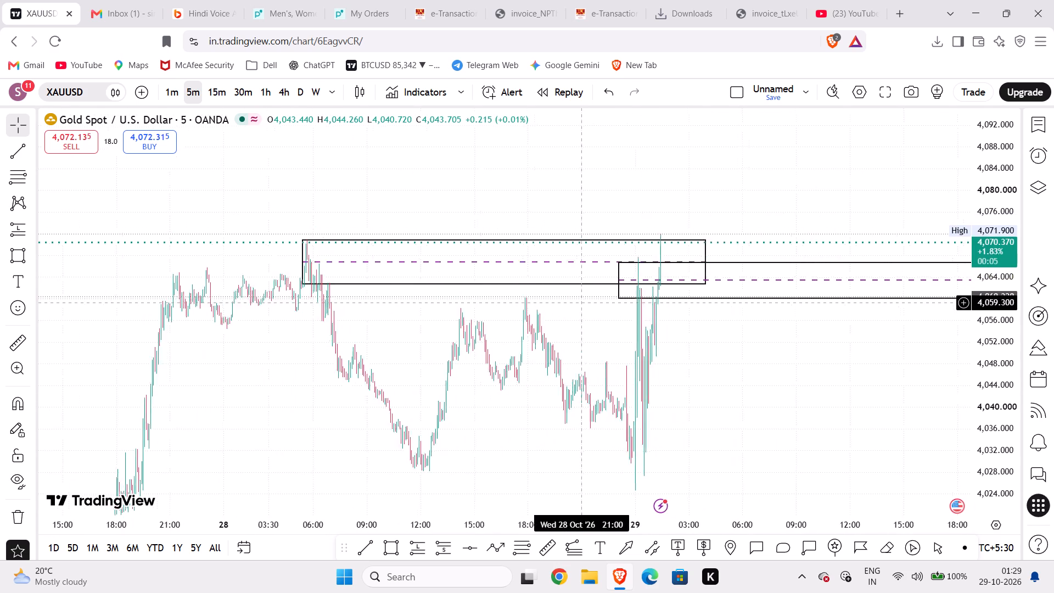
pyautogui.moveTo(581, 301); pyautogui.dragTo(532, 243)
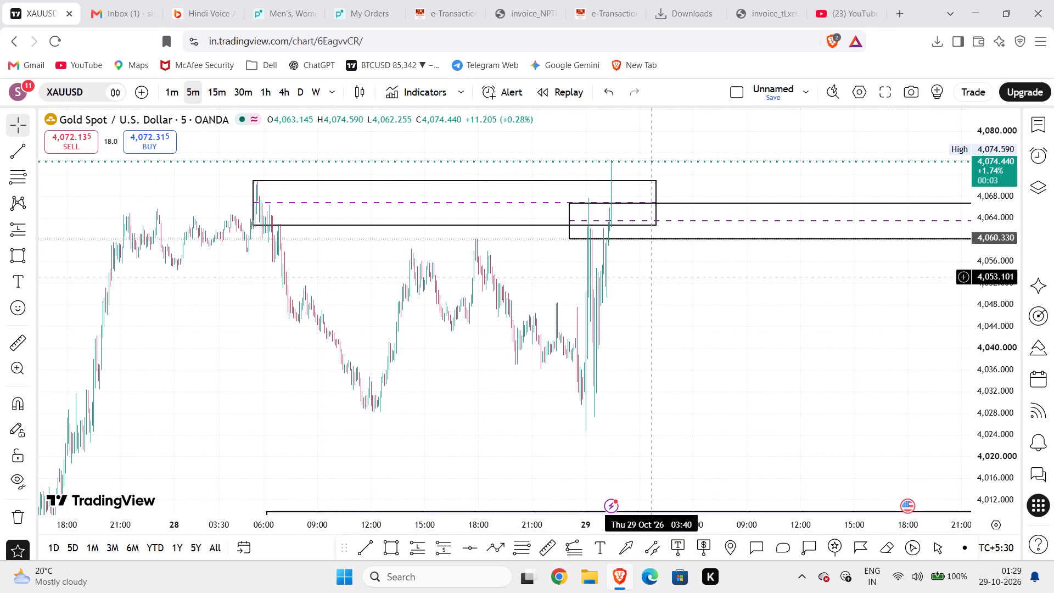
pyautogui.scroll(5, 649, 283)
pyautogui.moveTo(562, 288); pyautogui.dragTo(741, 370)
pyautogui.scroll(3, 567, 308)
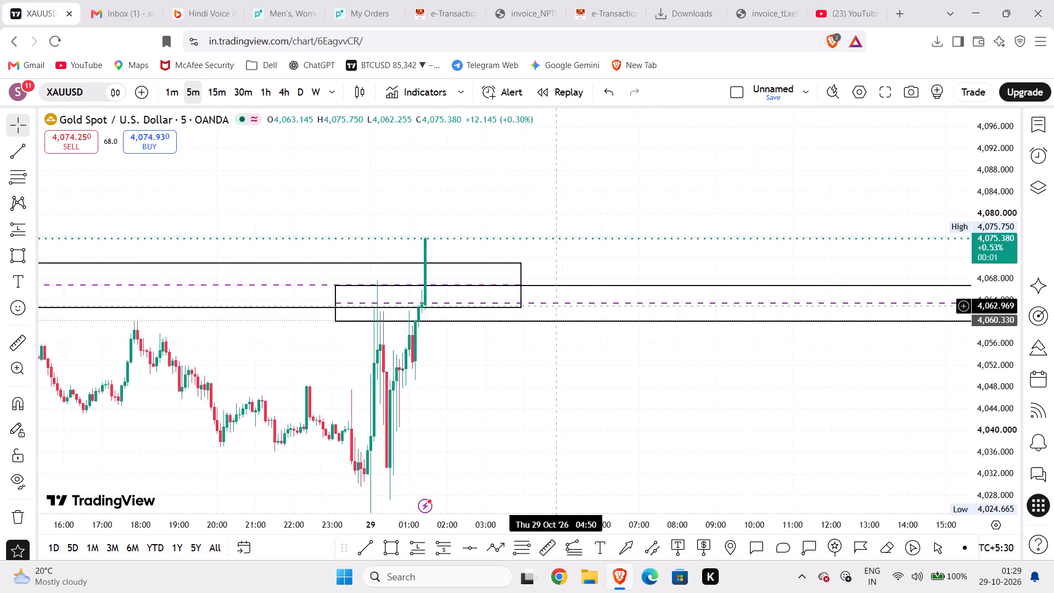
pyautogui.scroll(1, 556, 306)
pyautogui.moveTo(580, 260); pyautogui.dragTo(806, 259)
pyautogui.scroll(4, 569, 298)
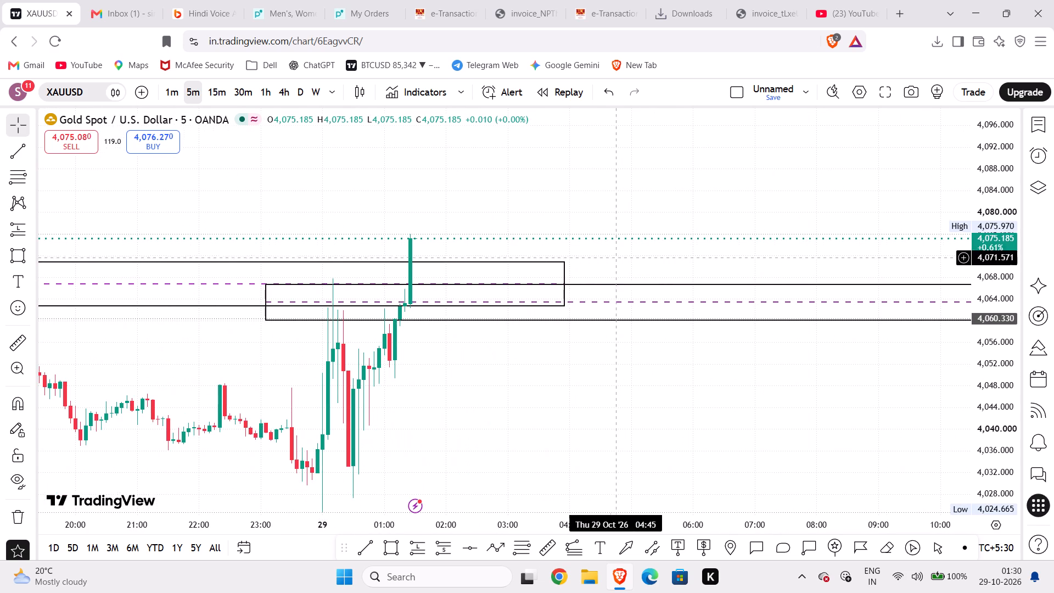
pyautogui.moveTo(614, 258); pyautogui.dragTo(784, 258)
pyautogui.scroll(2, 529, 271)
pyautogui.moveTo(688, 263); pyautogui.dragTo(770, 263)
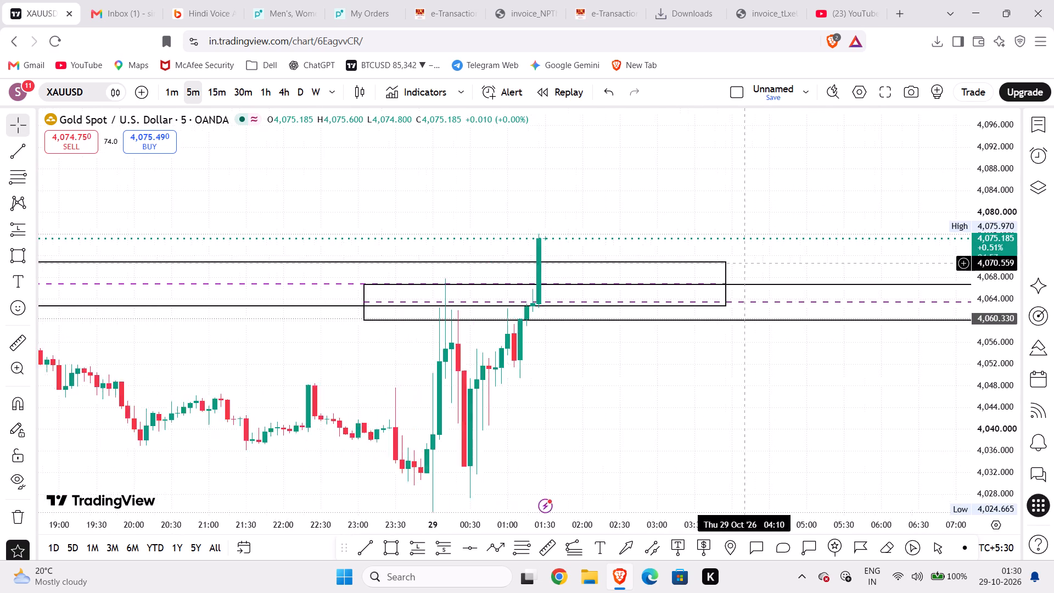
pyautogui.moveTo(770, 263); pyautogui.dragTo(834, 262)
pyautogui.scroll(1, 821, 262)
pyautogui.scroll(-1, 513, 259)
pyautogui.scroll(-1, 588, 270)
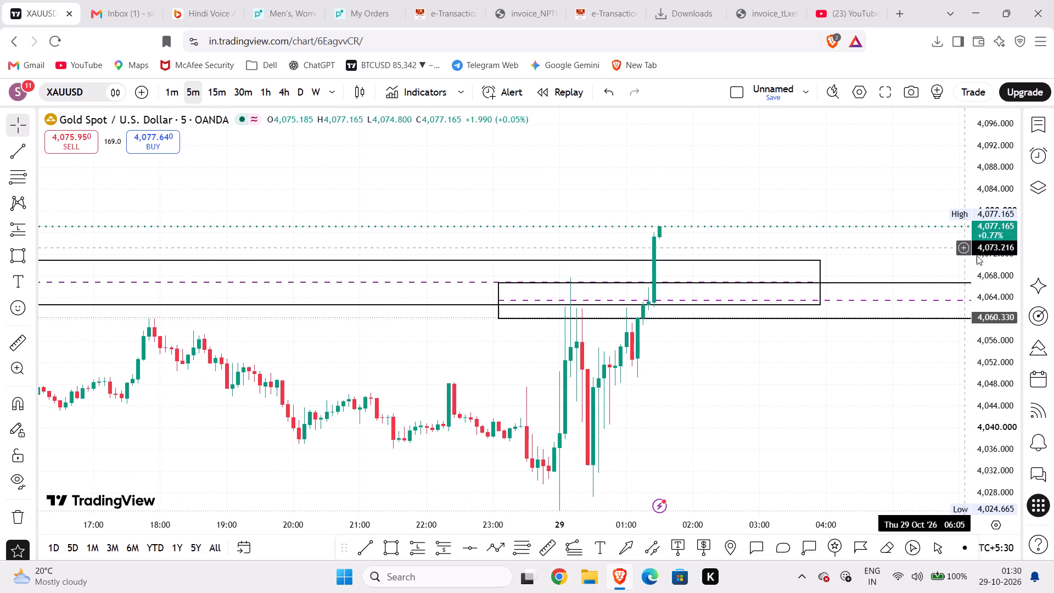
pyautogui.scroll(-9, 996, 276)
pyautogui.scroll(-3, 888, 268)
pyautogui.scroll(1, 525, 224)
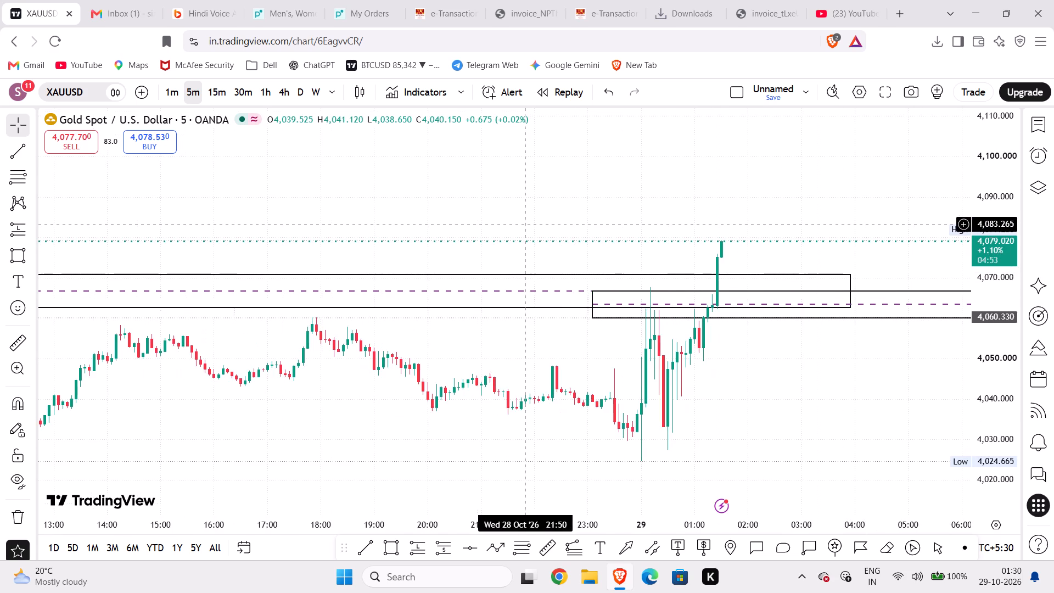
pyautogui.scroll(1, 525, 224)
pyautogui.scroll(-3, 525, 224)
pyautogui.moveTo(522, 153); pyautogui.dragTo(352, 199)
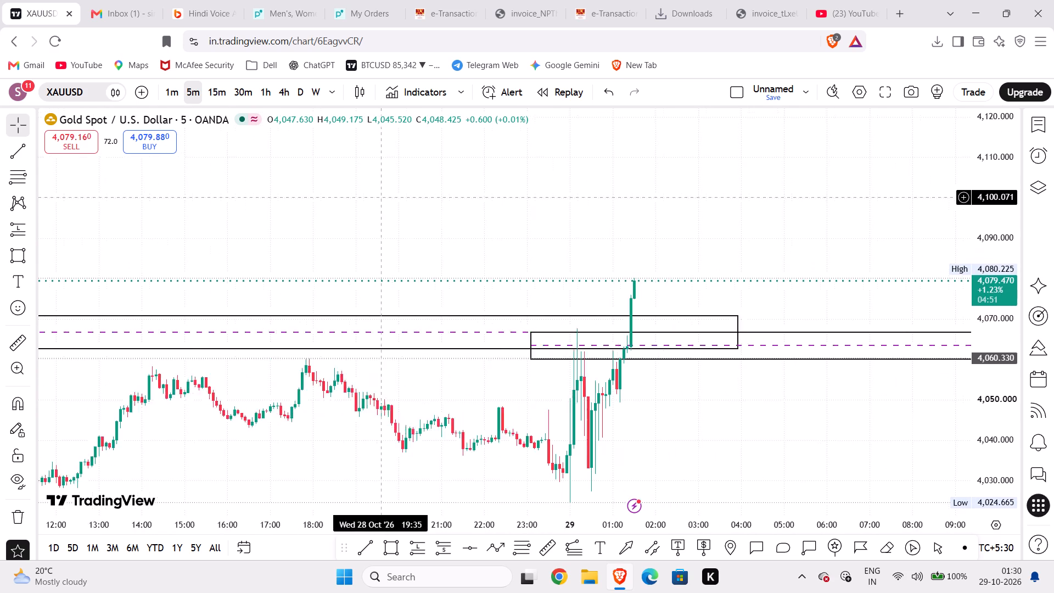
pyautogui.moveTo(352, 199); pyautogui.dragTo(346, 199)
pyautogui.scroll(-3, 462, 217)
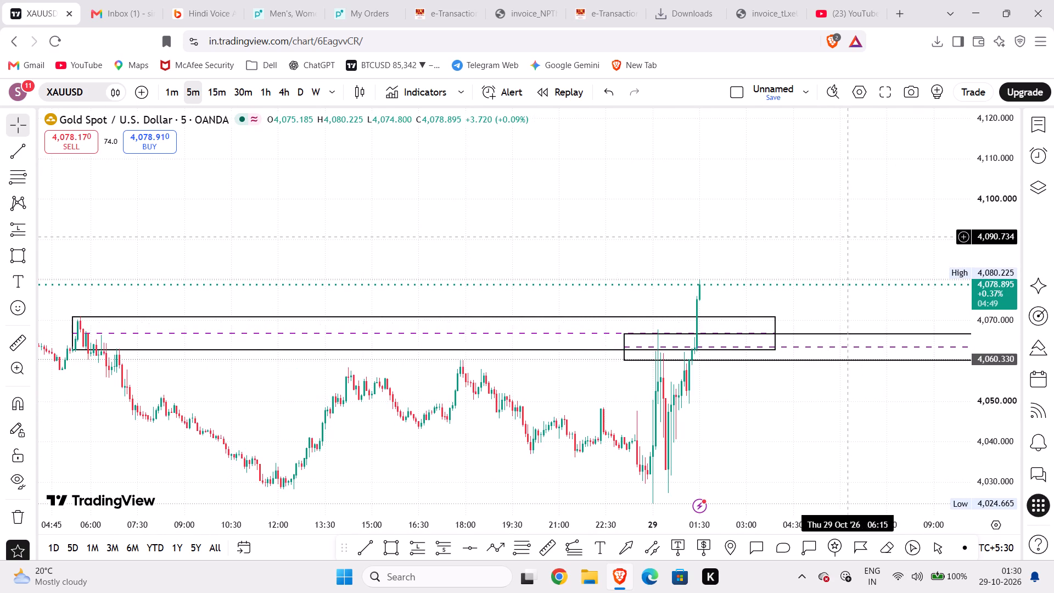
pyautogui.scroll(-6, 700, 236)
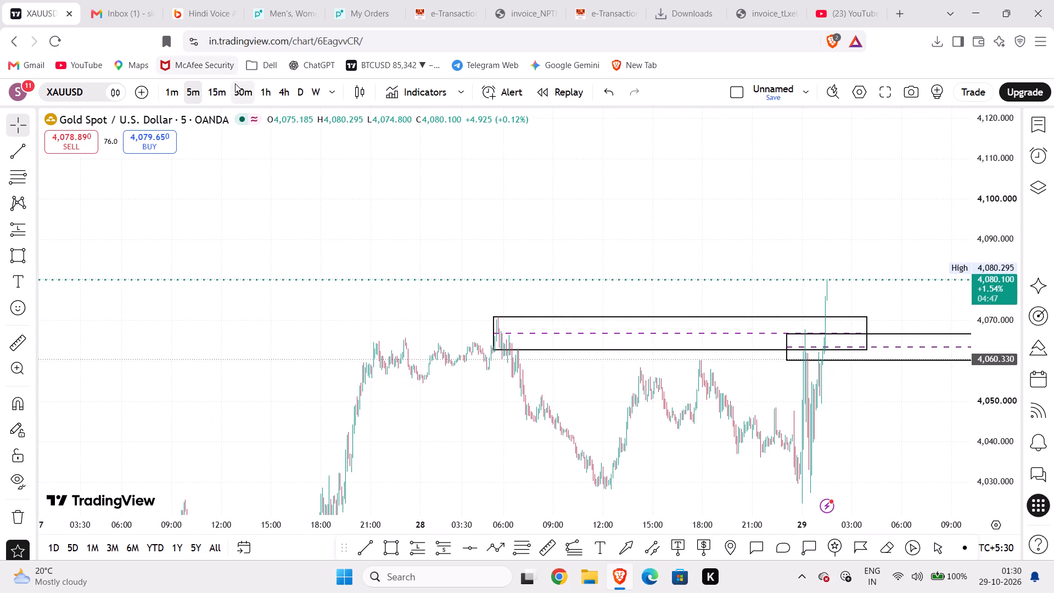
# Switch the chart to the 15-minute timeframe and bring the price history back to 23 Oct into view.
pyautogui.click(214, 91)
pyautogui.moveTo(433, 205); pyautogui.dragTo(434, 205)
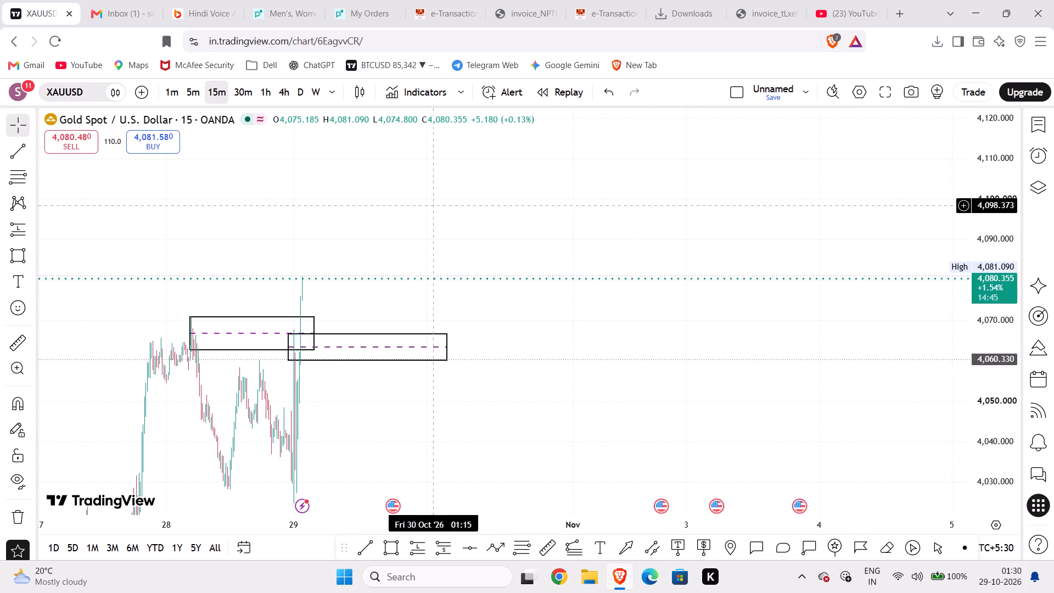
pyautogui.moveTo(434, 205); pyautogui.dragTo(745, 204)
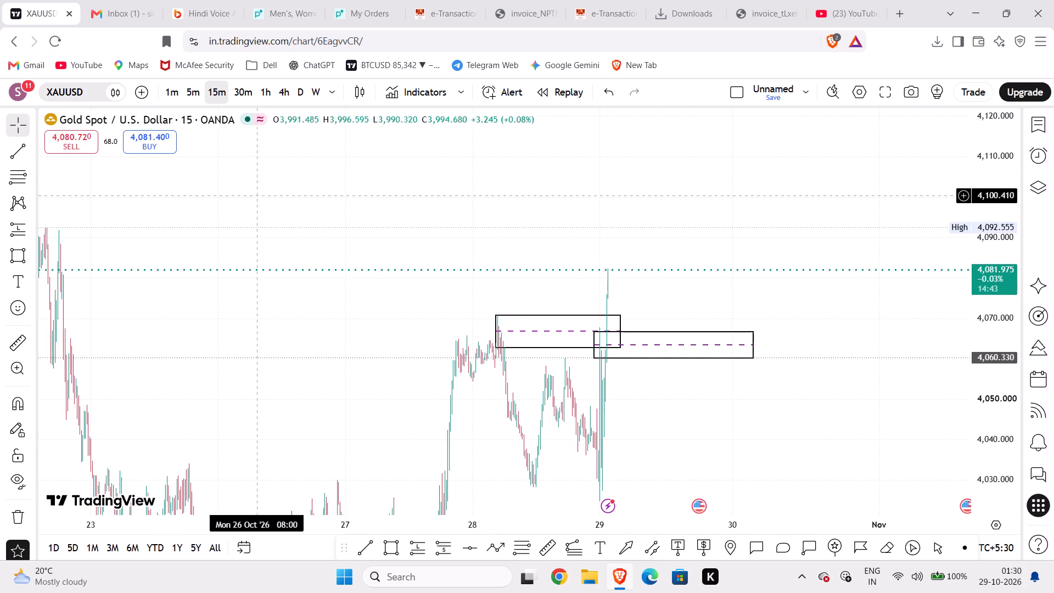
# Draw a horizontal line at 4,092.941, just above the 22 Oct swing high of 4,092.555.
pyautogui.click(238, 226)
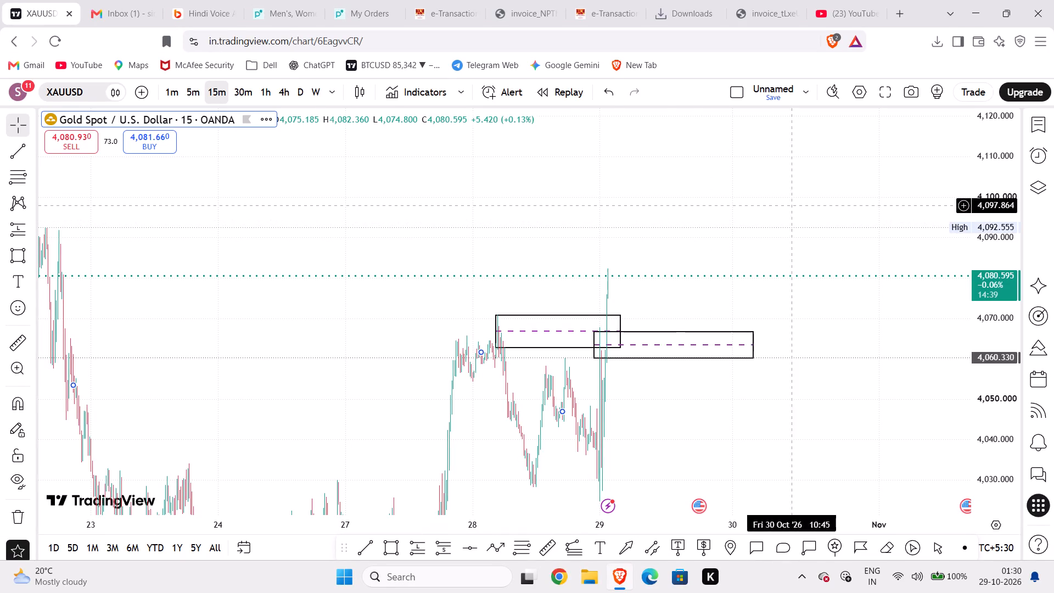
pyautogui.click(954, 227)
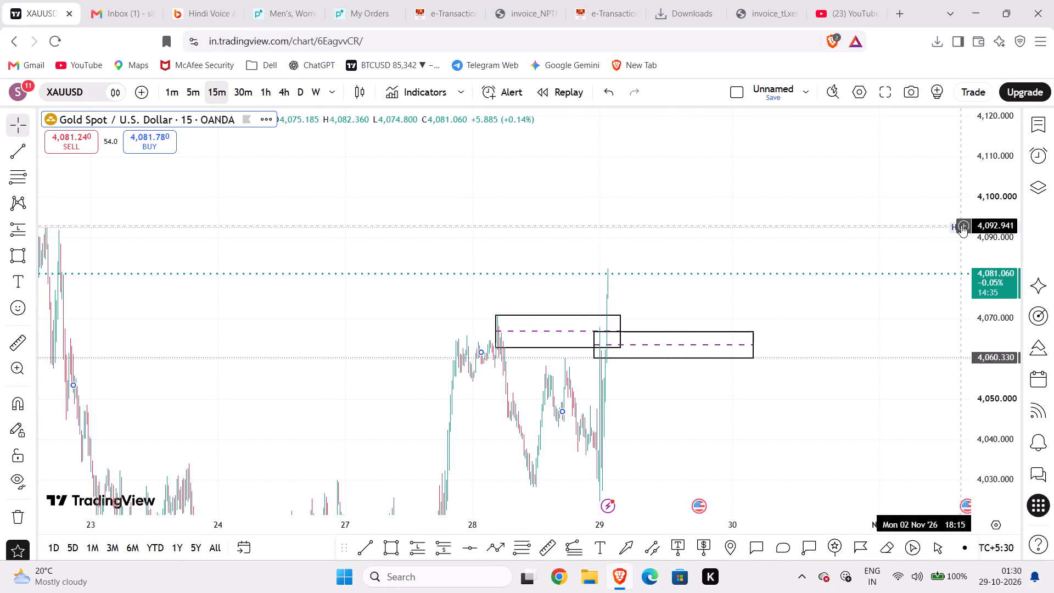
pyautogui.click(961, 225)
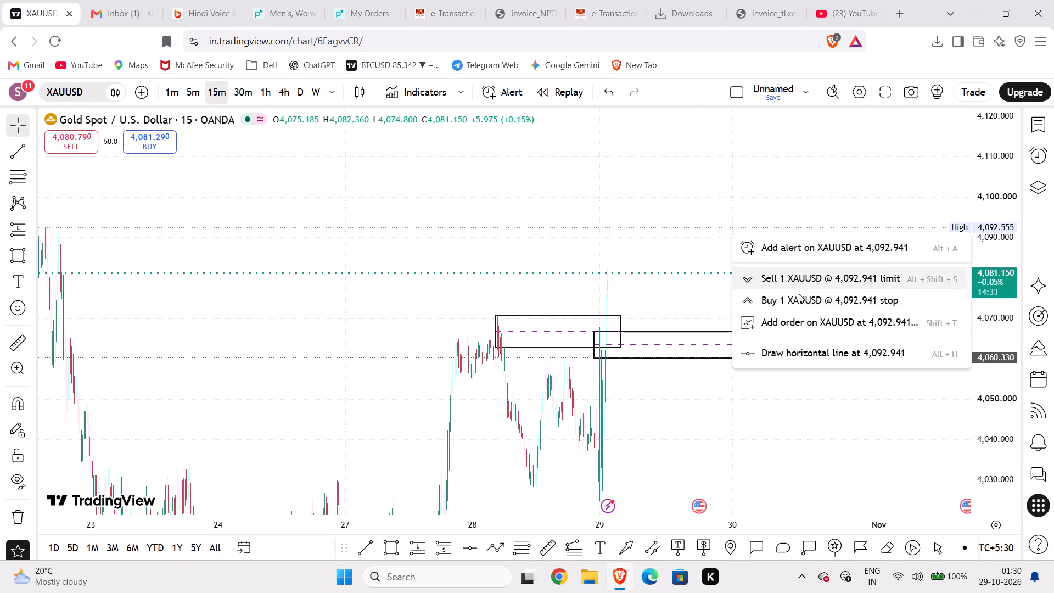
pyautogui.click(774, 350)
pyautogui.click(552, 245)
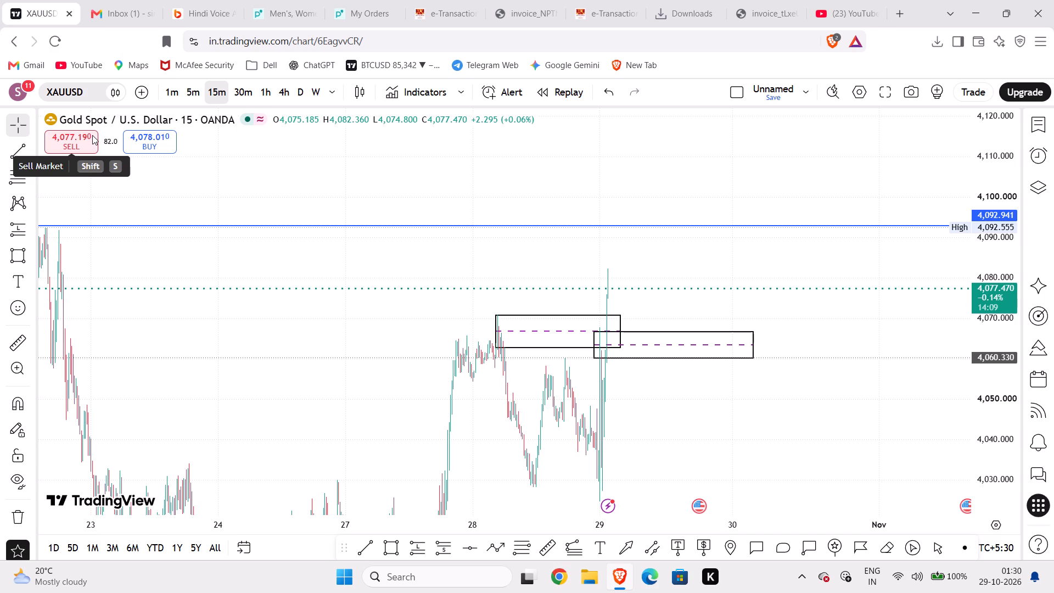
# Place a long position beside the latest candles with entry about 4,071.9, stop about 4,066.8 and target about 4,093.96.
pyautogui.scroll(3, 297, 220)
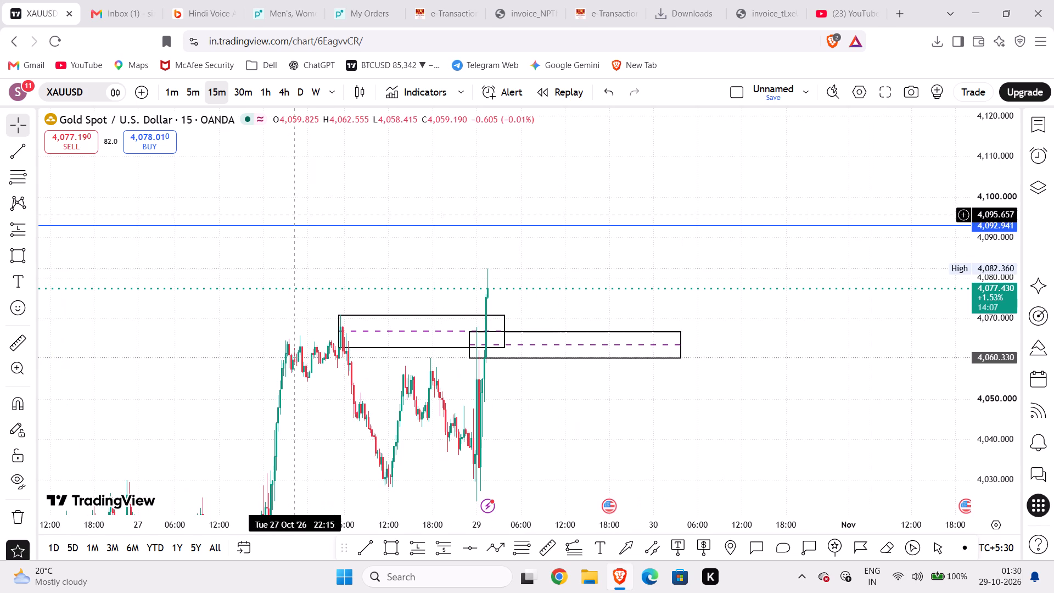
pyautogui.moveTo(329, 241); pyautogui.dragTo(579, 234)
pyautogui.scroll(5, 414, 231)
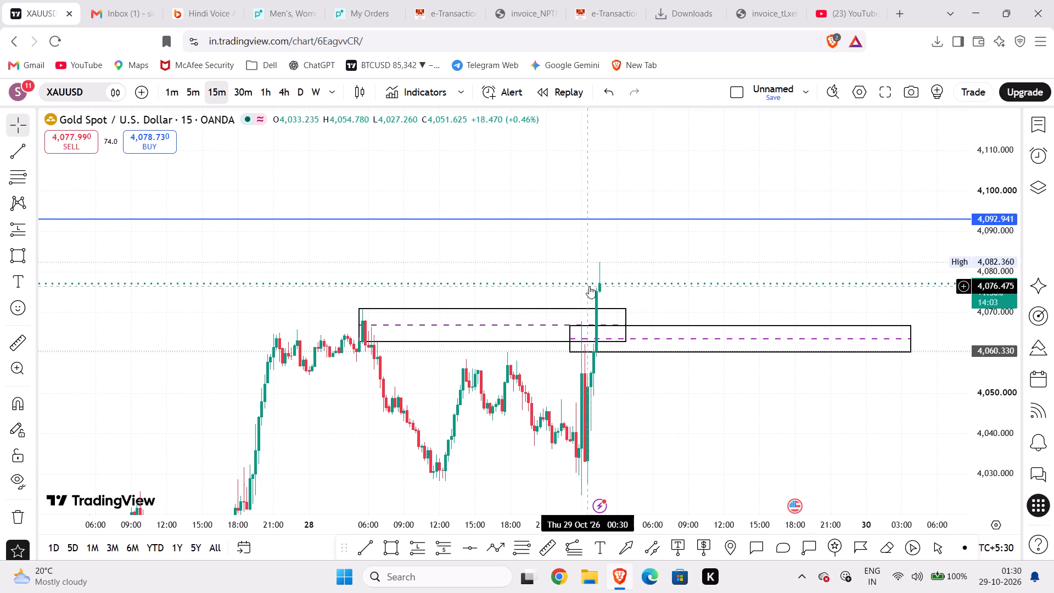
pyautogui.click(412, 550)
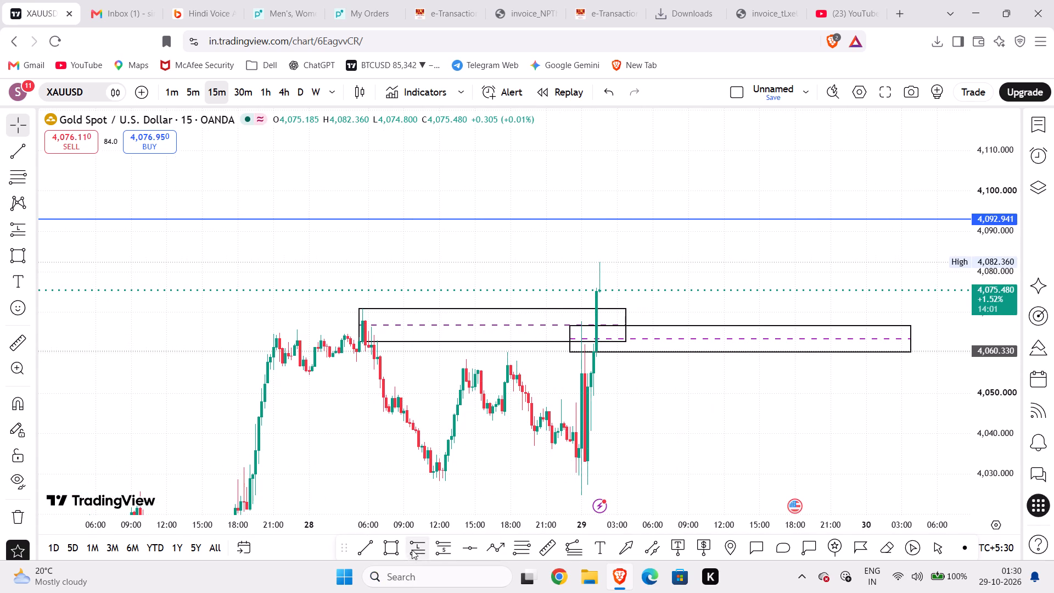
pyautogui.click(614, 304)
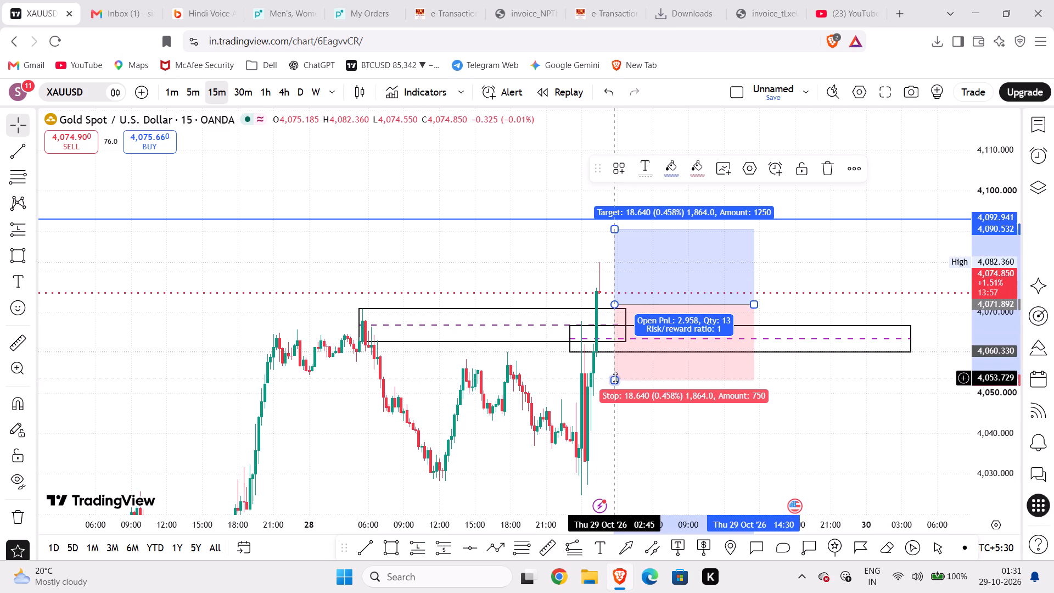
pyautogui.moveTo(615, 378); pyautogui.dragTo(613, 325)
pyautogui.moveTo(613, 230); pyautogui.dragTo(613, 225)
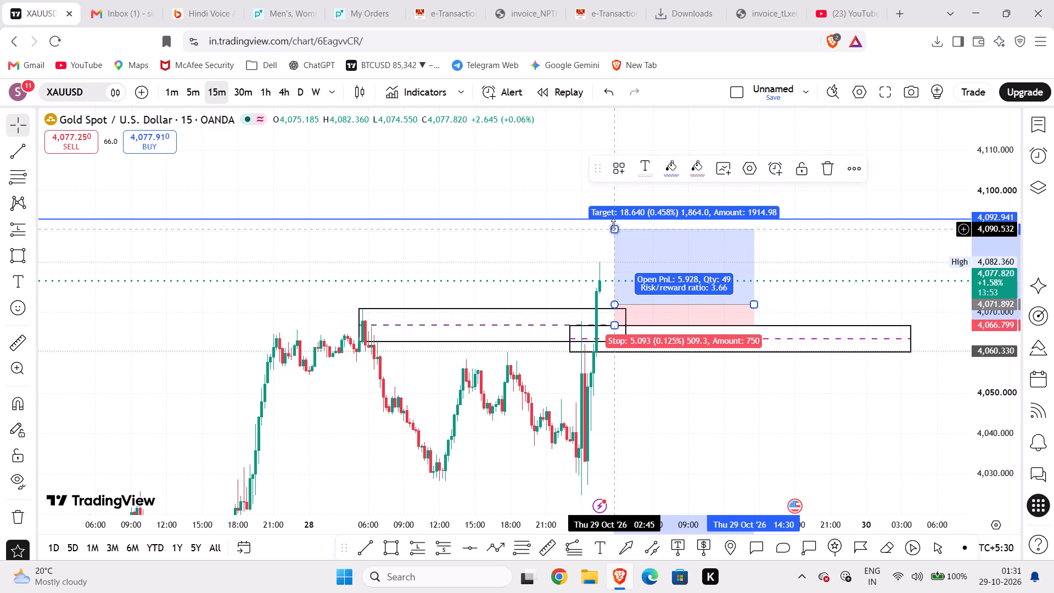
pyautogui.moveTo(613, 225); pyautogui.dragTo(613, 215)
# Move the long position's entry to about 4,076.6 at the 29 Oct 01:15 candle and tighten its stop to about 4,074.8.
pyautogui.moveTo(614, 304); pyautogui.dragTo(592, 304)
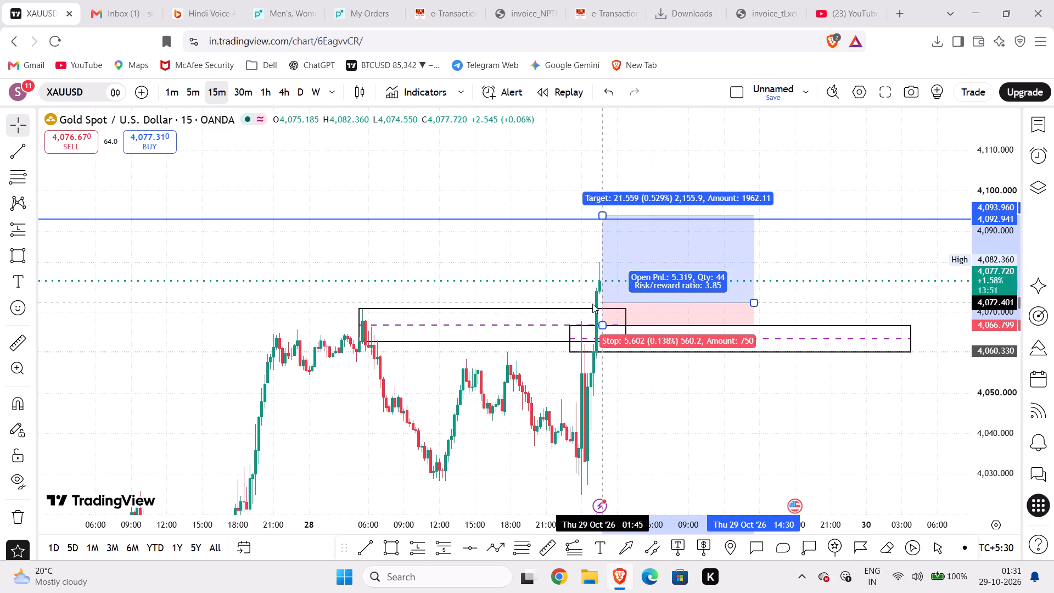
pyautogui.moveTo(592, 304); pyautogui.dragTo(595, 304)
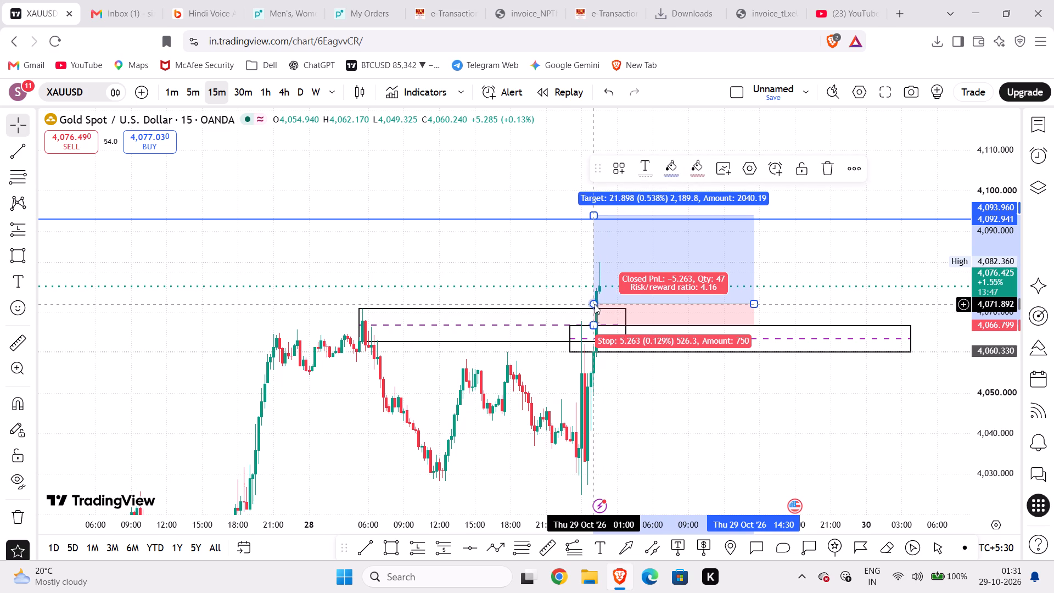
pyautogui.moveTo(595, 304); pyautogui.dragTo(597, 287)
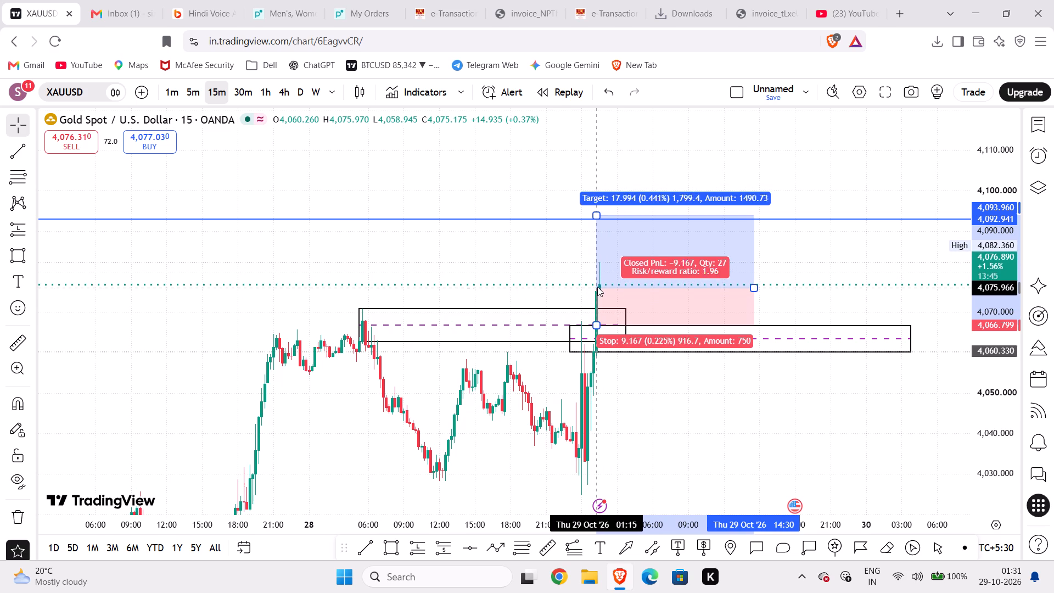
pyautogui.moveTo(597, 287); pyautogui.dragTo(597, 285)
pyautogui.moveTo(599, 327); pyautogui.dragTo(599, 326)
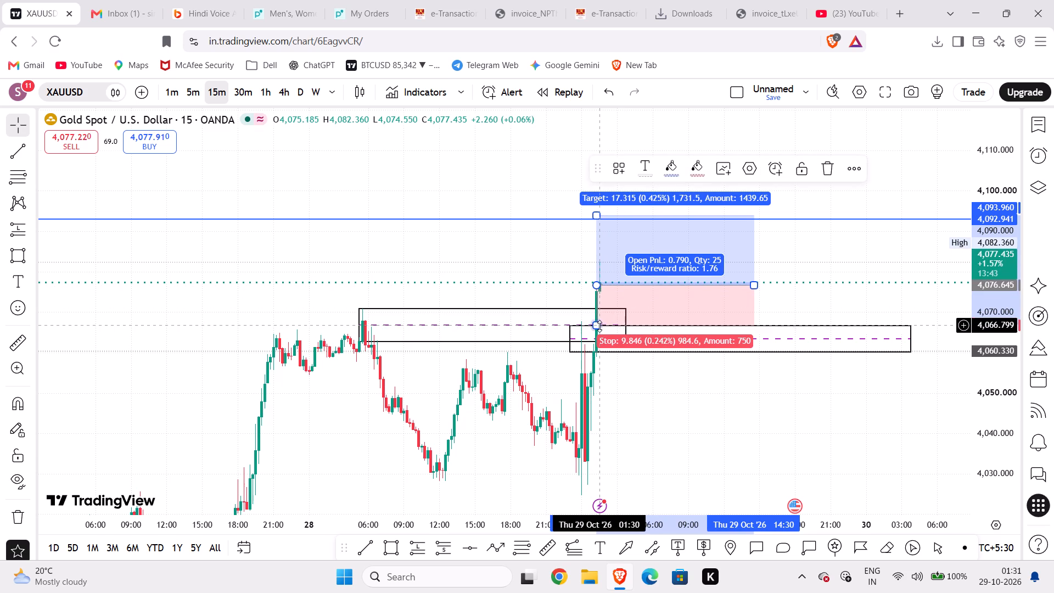
pyautogui.moveTo(599, 326); pyautogui.dragTo(598, 293)
pyautogui.click(811, 299)
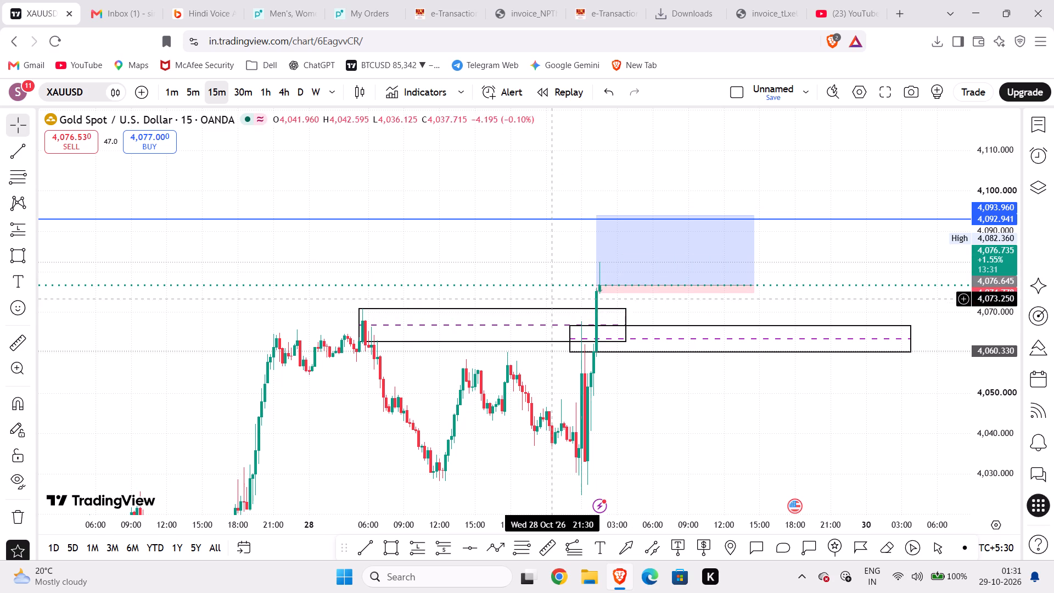
# Fine-tune the long position's entry to 4,076.520 and start it at the latest candle.
pyautogui.scroll(6, 550, 298)
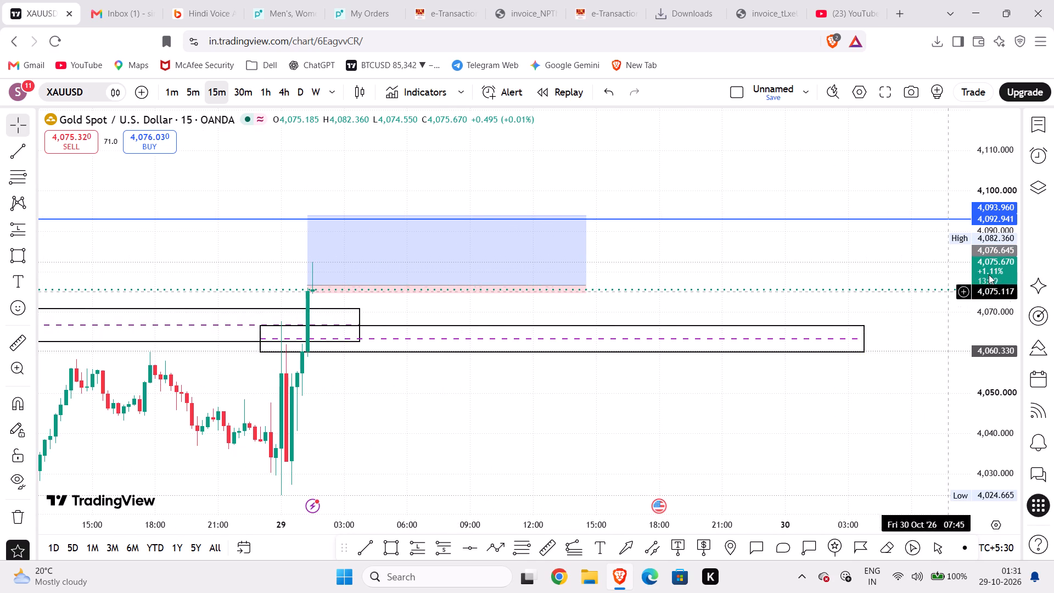
pyautogui.scroll(16, 999, 269)
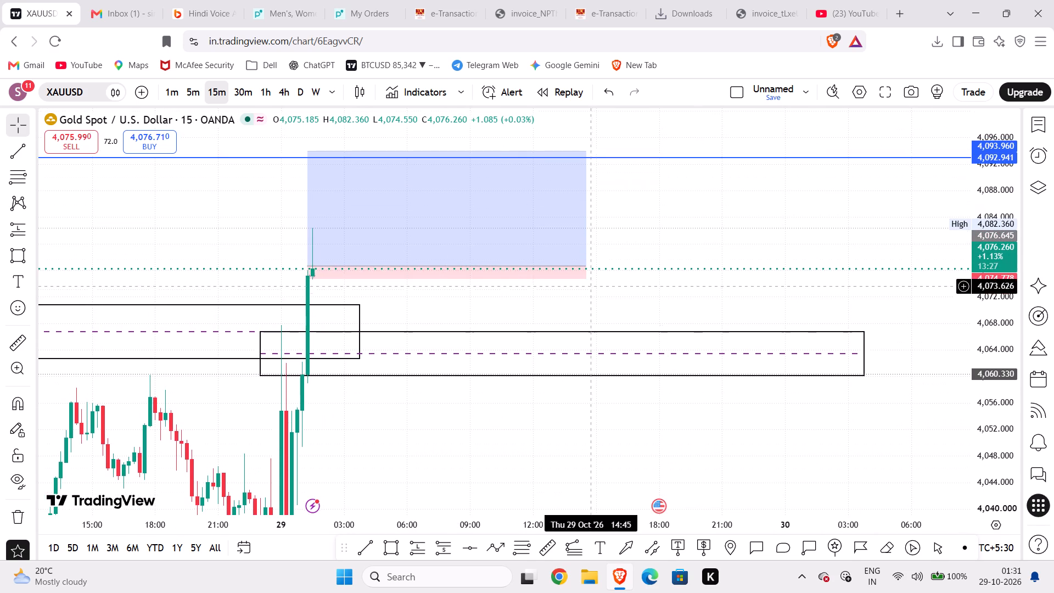
pyautogui.scroll(-4, 501, 300)
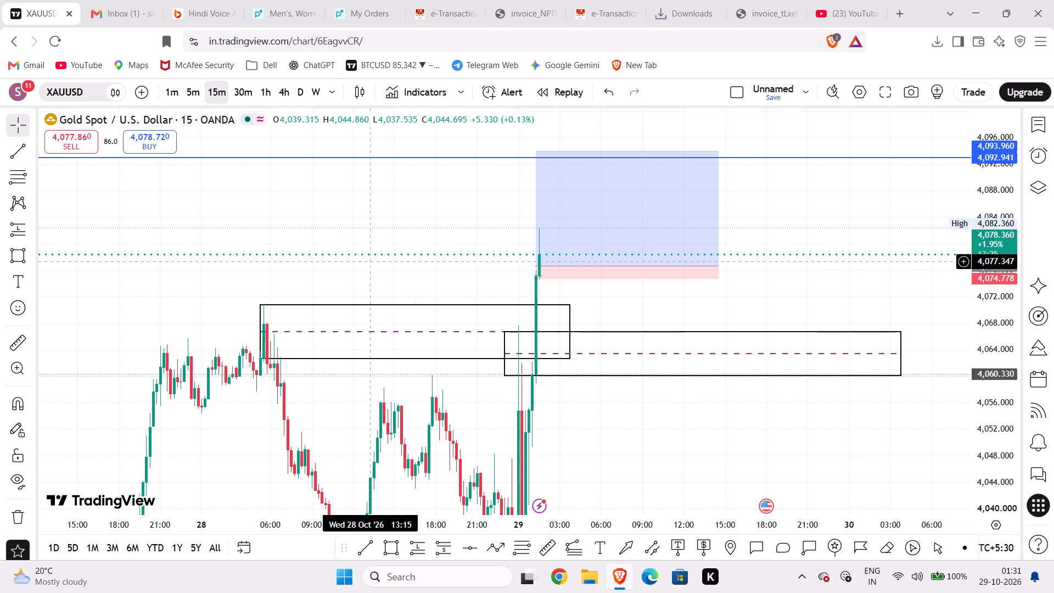
pyautogui.click(536, 267)
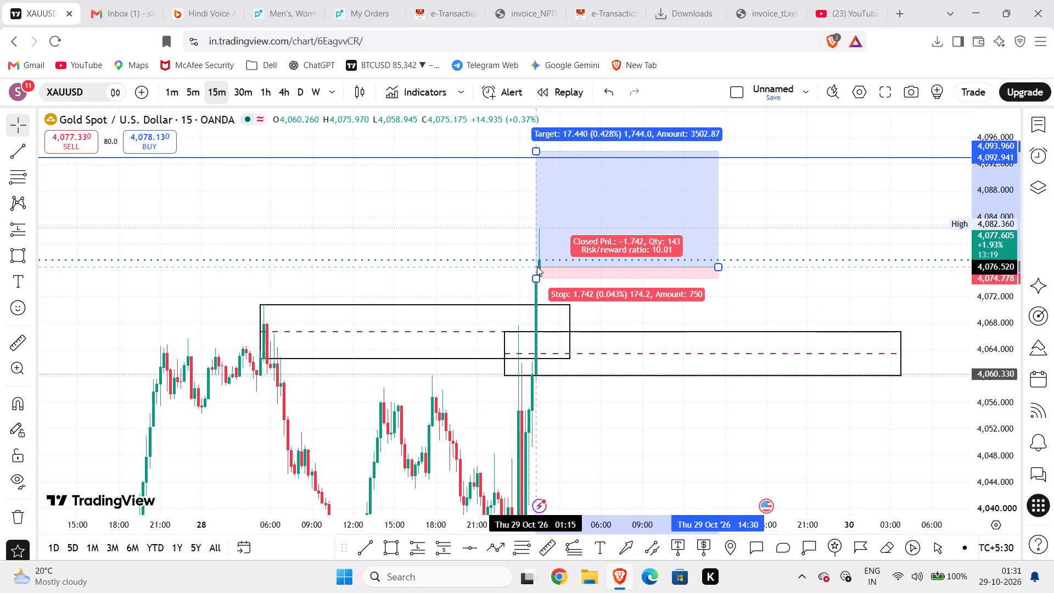
pyautogui.click(451, 276)
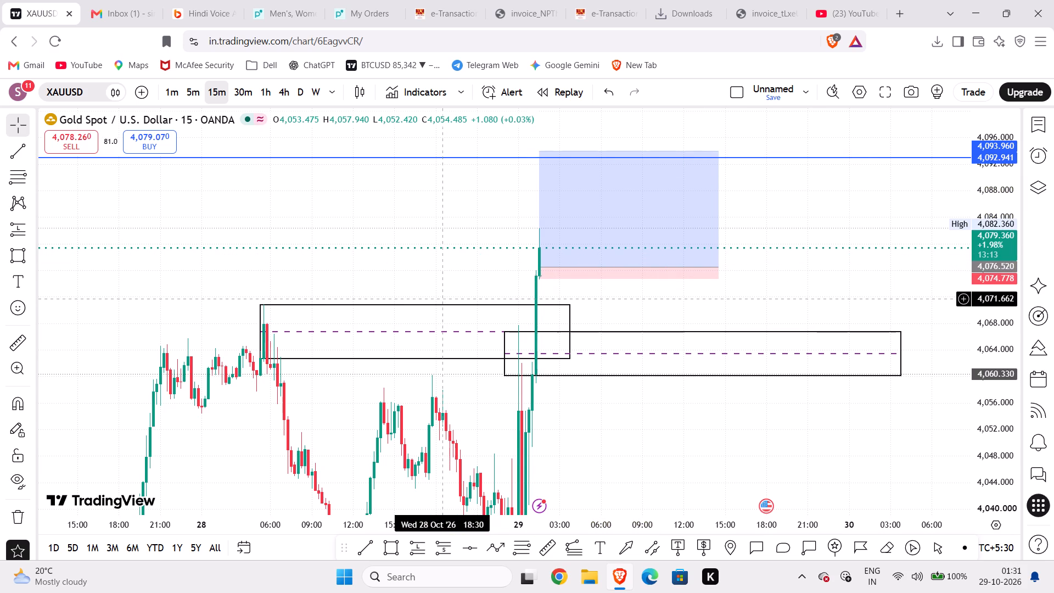
# Switch the chart to the 1-hour timeframe and examine the decline from the 22 Oct high and the surrounding zones.
pyautogui.click(267, 89)
pyautogui.moveTo(360, 331); pyautogui.dragTo(780, 301)
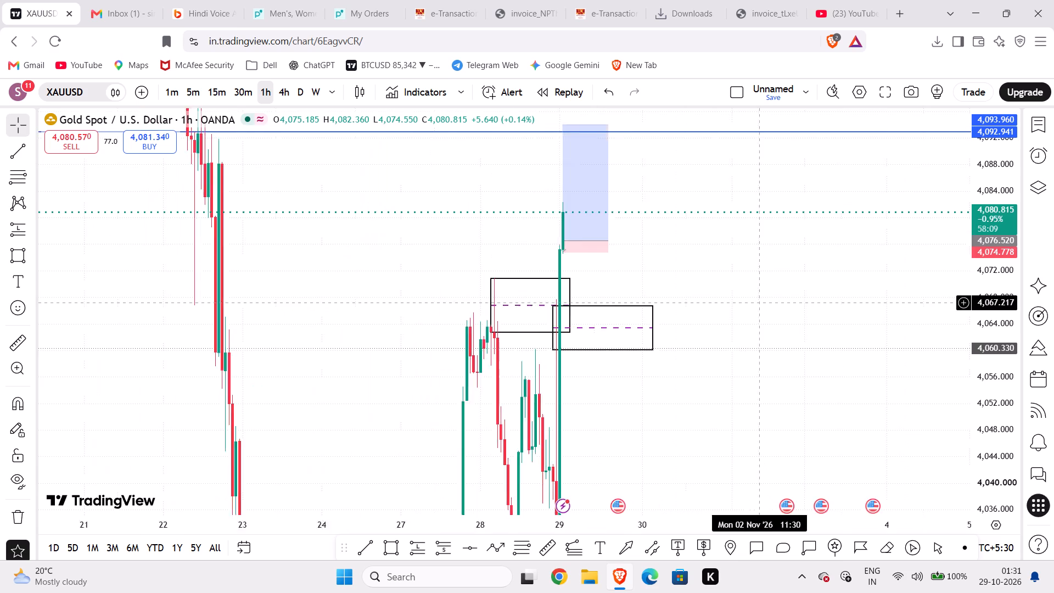
pyautogui.moveTo(780, 301); pyautogui.dragTo(922, 295)
pyautogui.scroll(-11, 1020, 247)
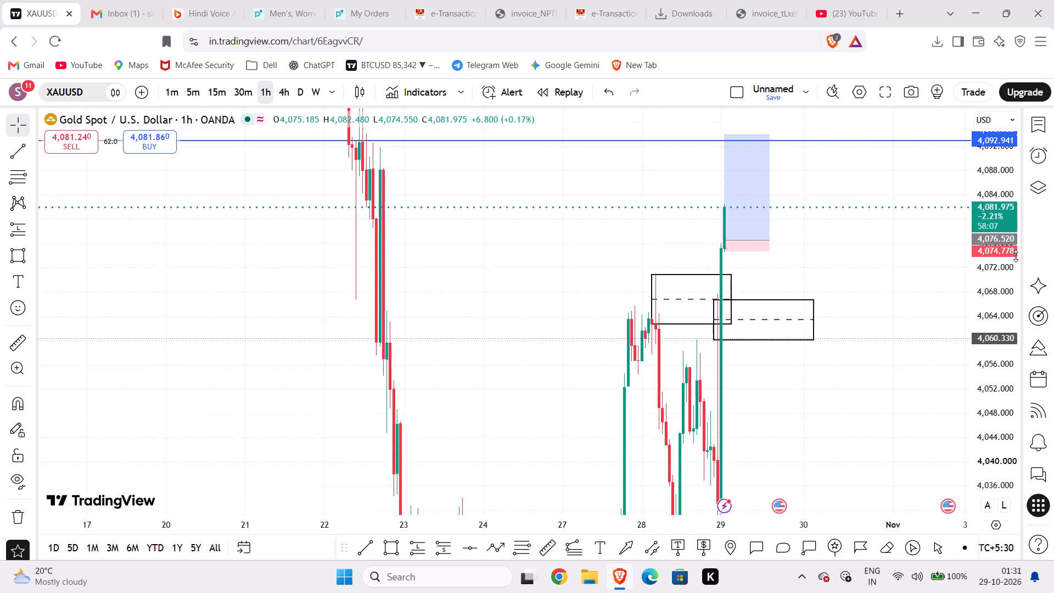
pyautogui.scroll(-20, 1016, 256)
pyautogui.scroll(-8, 1016, 256)
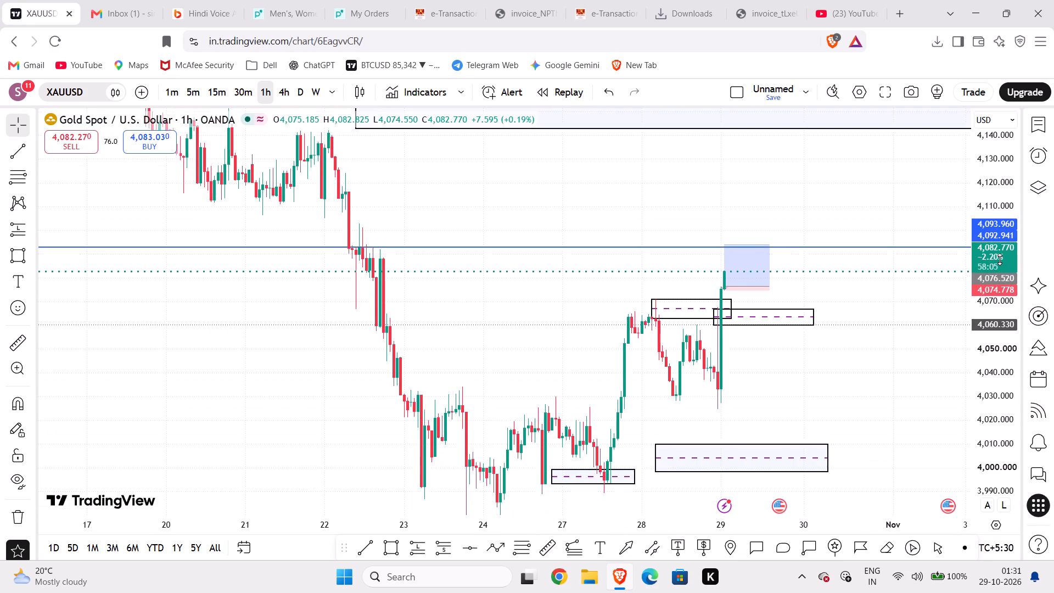
pyautogui.scroll(-9, 1000, 259)
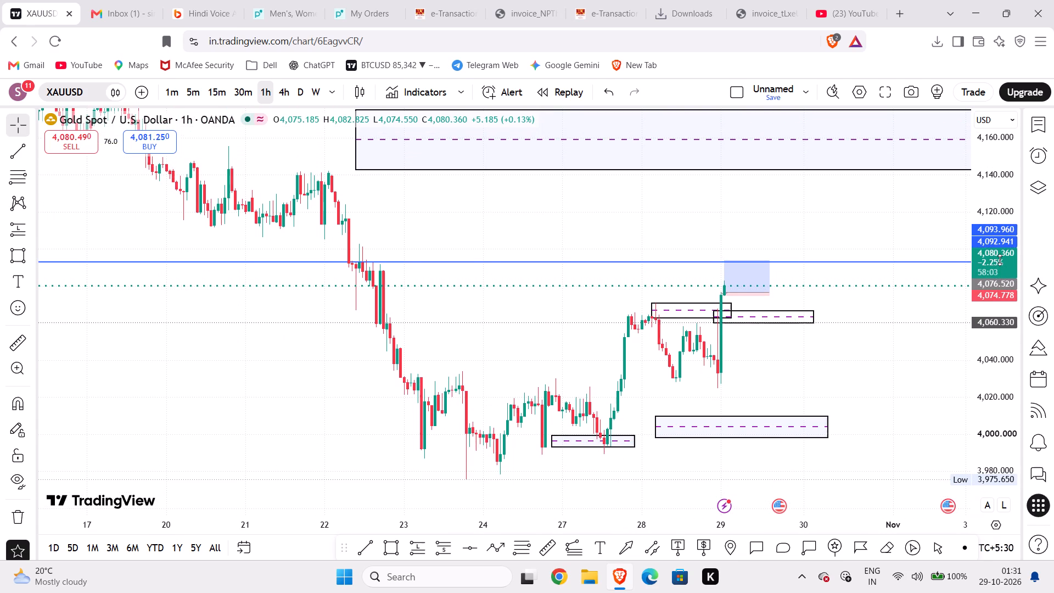
pyautogui.scroll(-1, 1000, 260)
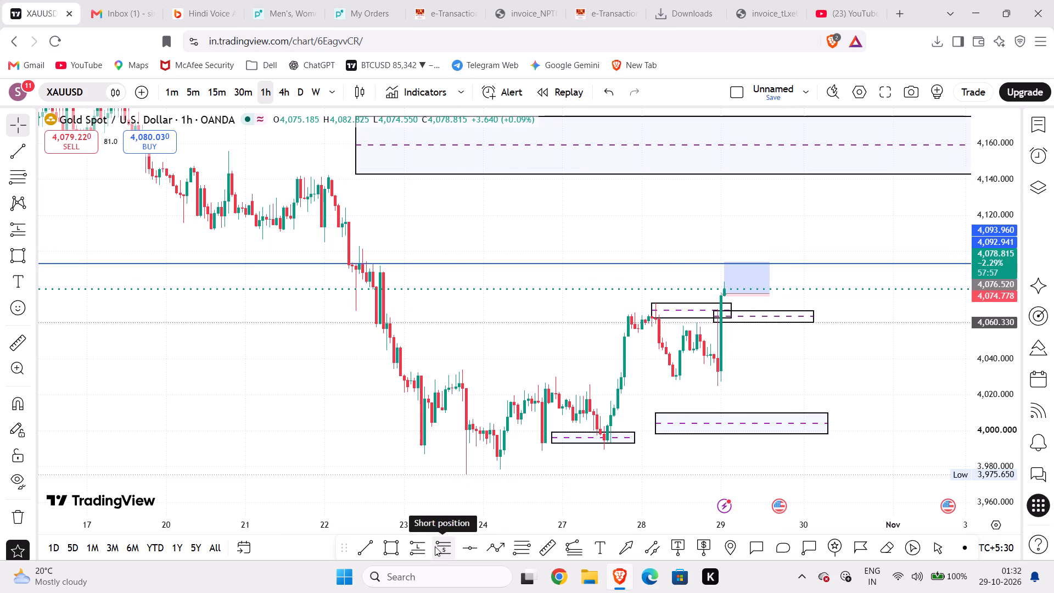
# Draw a Fib retracement from the 22 Oct 00:30 high at 4,140.897 down to 3,976.214, ending at 30 Oct 19:30.
pyautogui.click(517, 545)
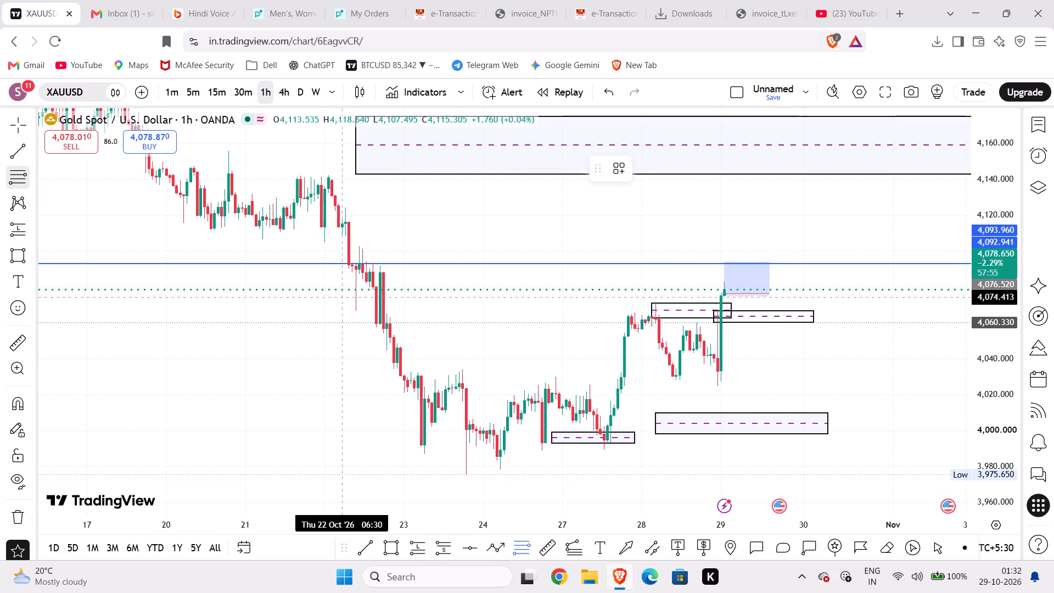
pyautogui.click(326, 177)
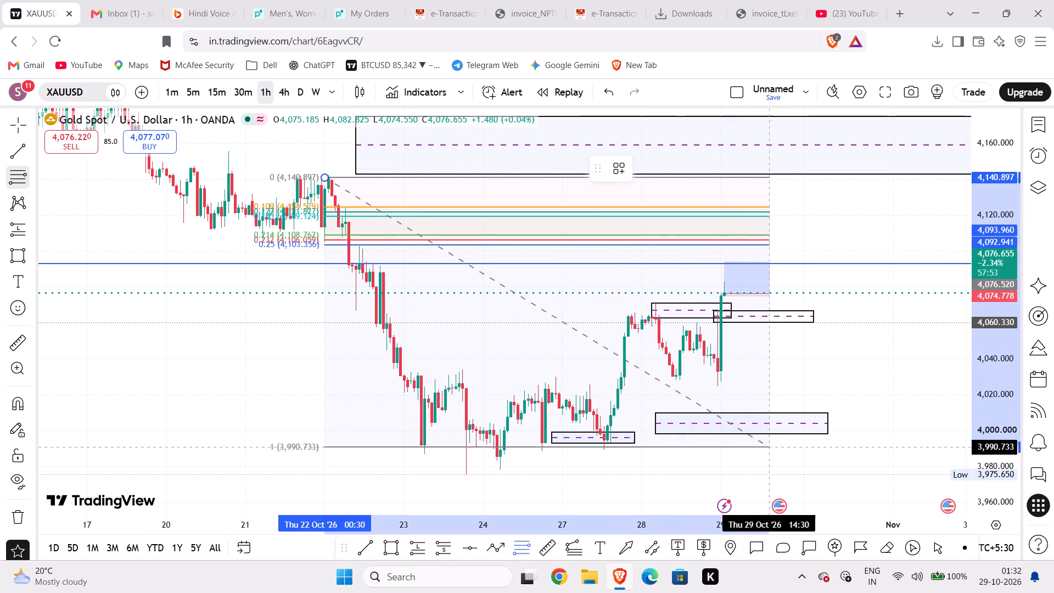
pyautogui.click(868, 473)
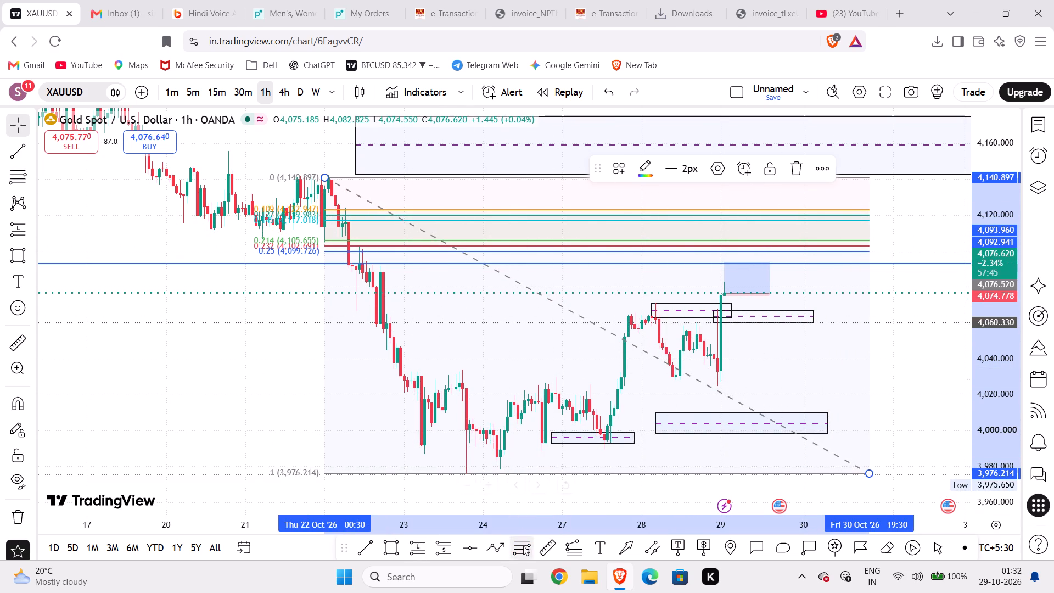
# Draw a rectangle from 4,123.3 down to about the 0.25 retracement level, spanning 27 Oct 14:30 to 2 Nov 14:30.
pyautogui.click(390, 552)
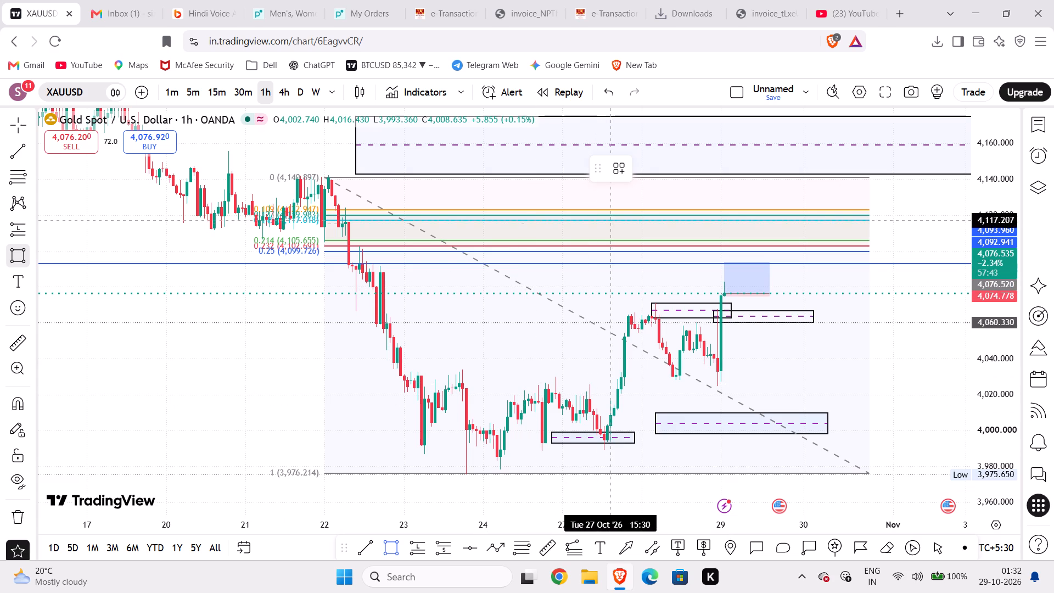
pyautogui.click(608, 209)
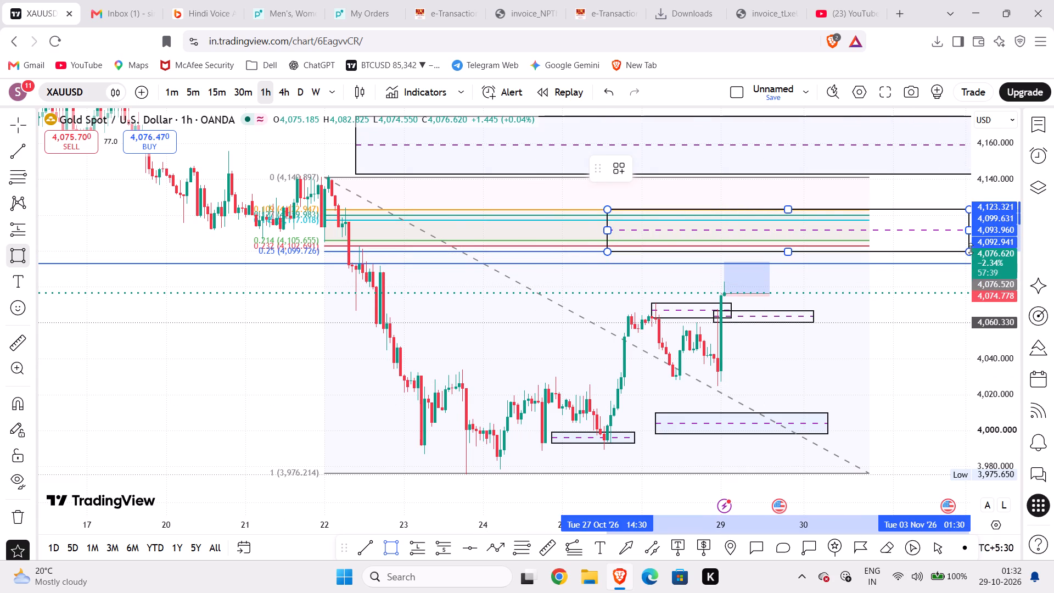
pyautogui.click(972, 250)
pyautogui.click(894, 309)
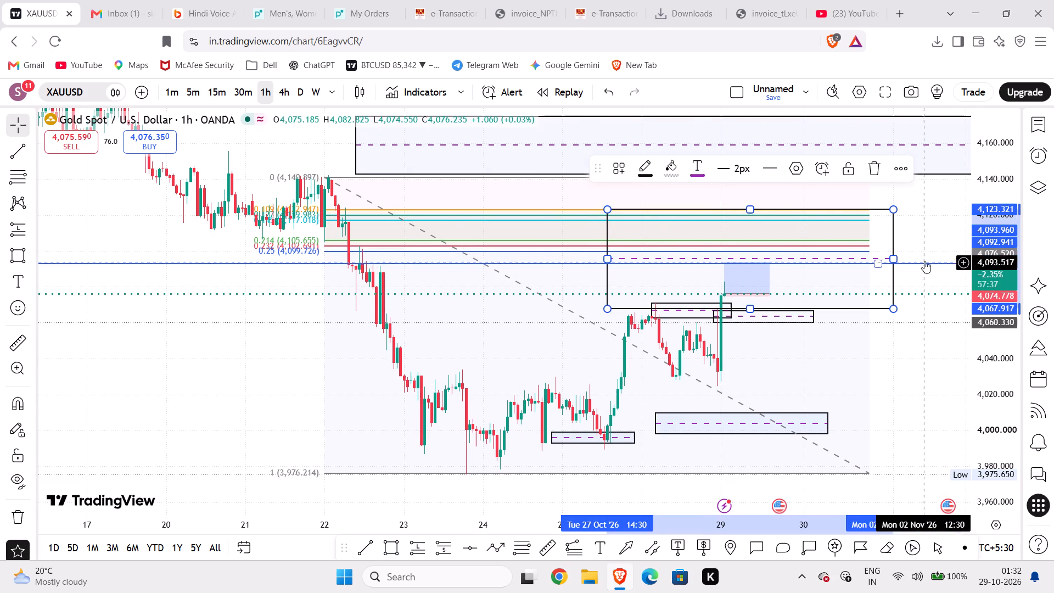
pyautogui.moveTo(895, 259); pyautogui.dragTo(932, 248)
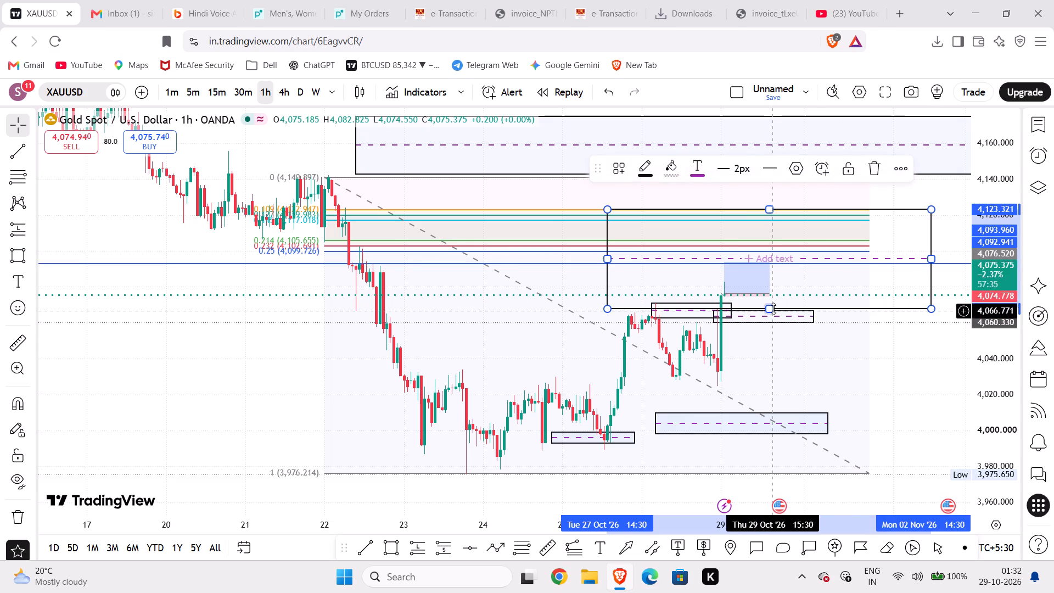
pyautogui.moveTo(773, 308); pyautogui.dragTo(776, 250)
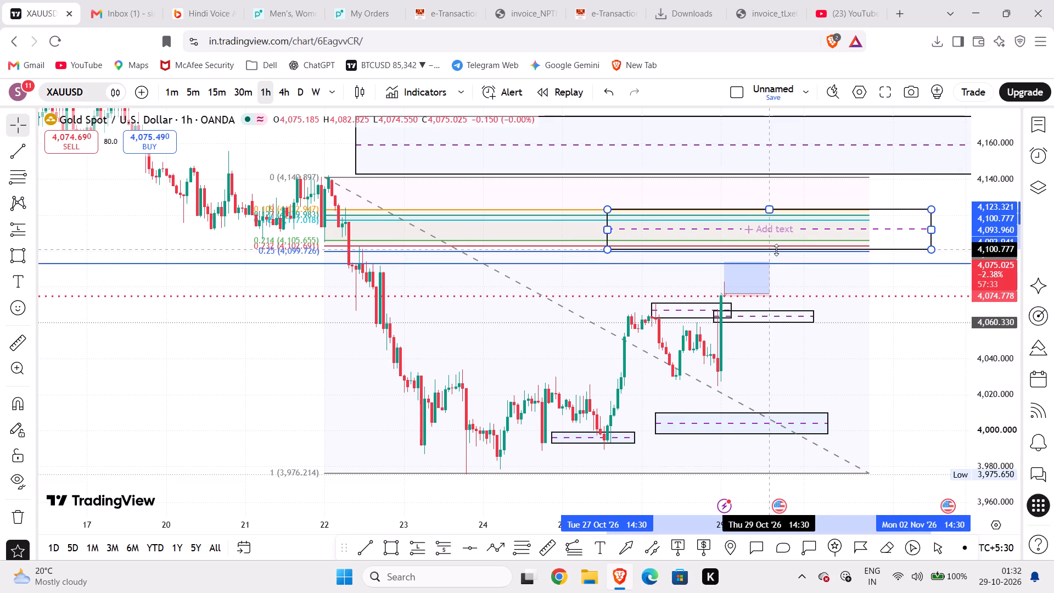
pyautogui.moveTo(776, 250); pyautogui.dragTo(776, 251)
pyautogui.click(889, 297)
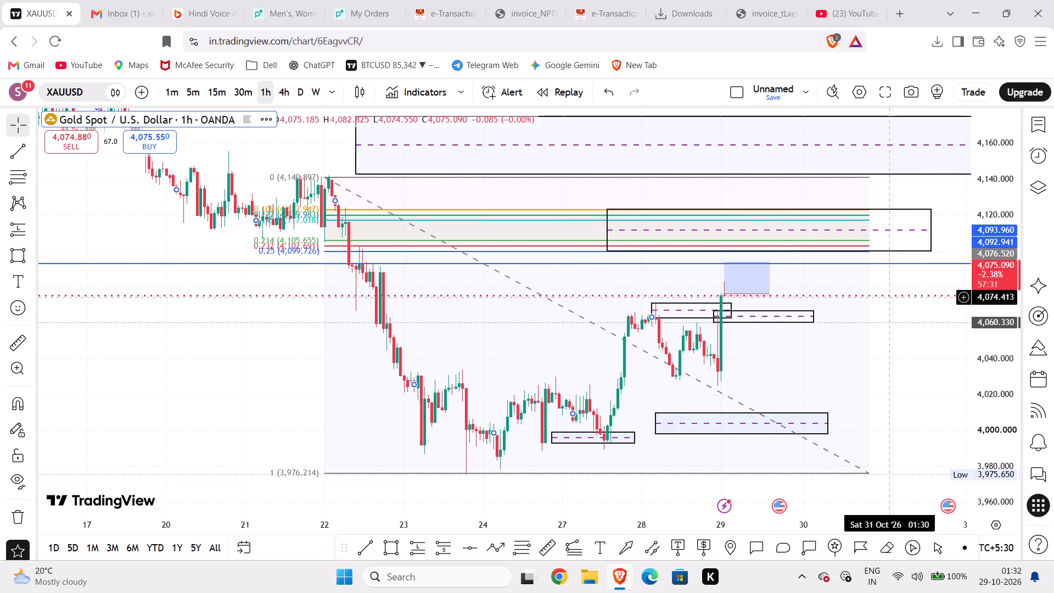
# Delete the Fib retracement drawn from the 22 Oct high.
pyautogui.click(557, 300)
pyautogui.click(556, 305)
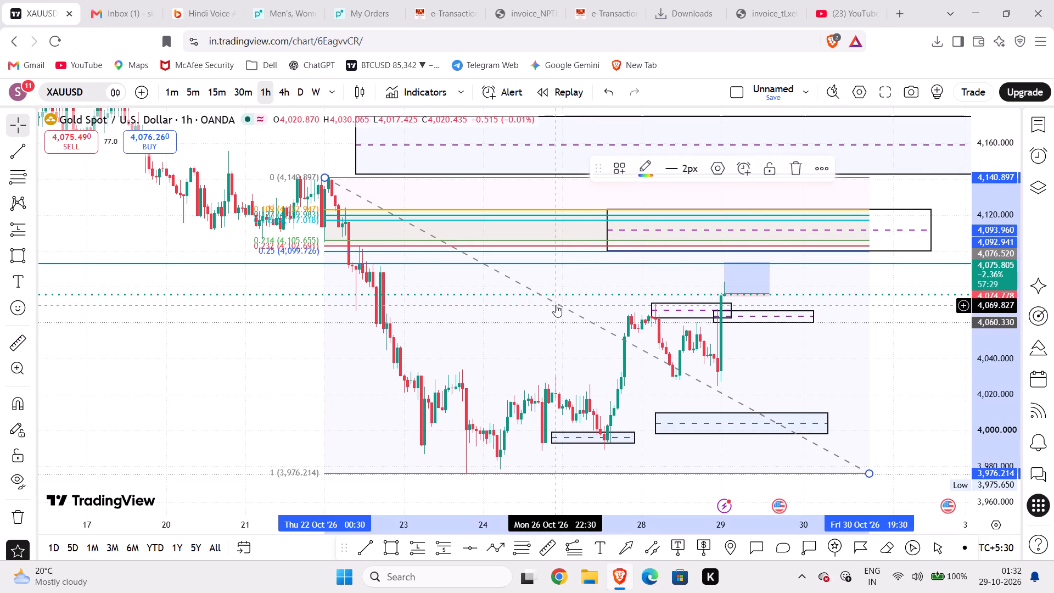
pyautogui.press('Delete')
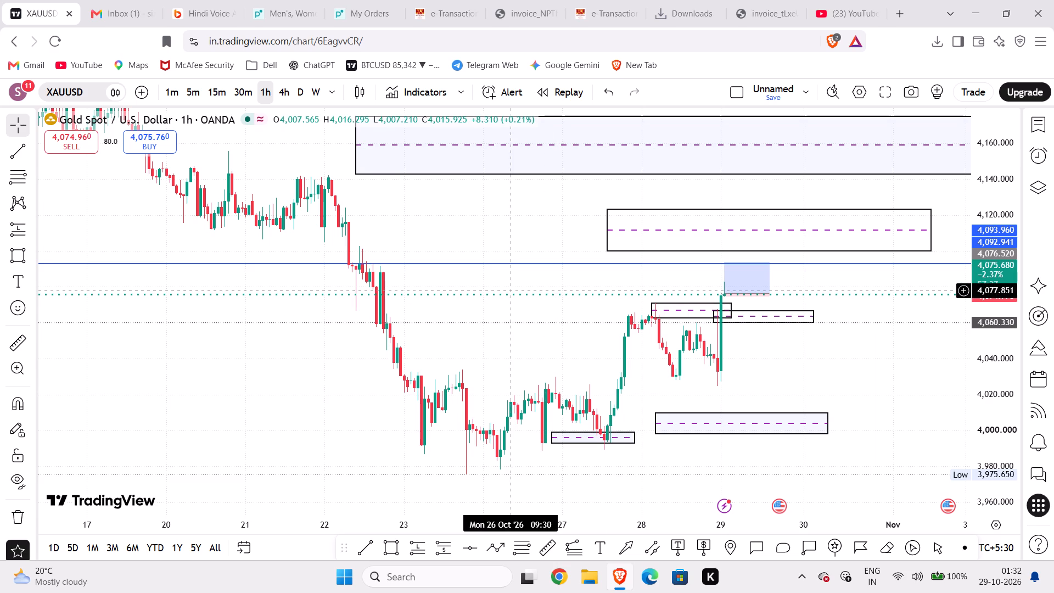
# Extend the start of the 4,123.3–4,100 rectangle back from 27 Oct to the candles around midday on 21 Oct.
pyautogui.moveTo(609, 231); pyautogui.dragTo(327, 243)
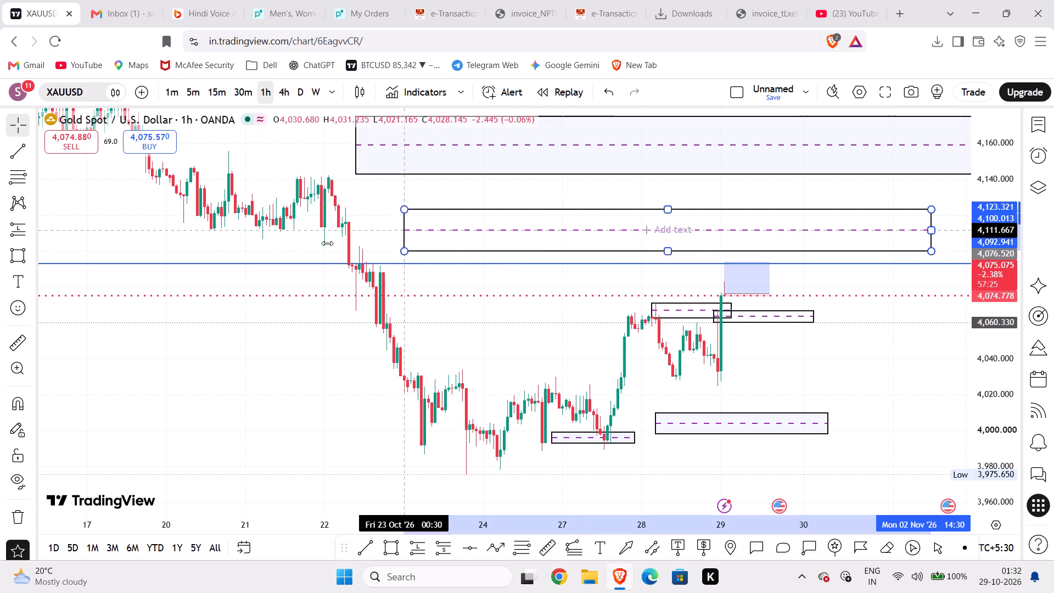
pyautogui.moveTo(327, 243); pyautogui.dragTo(284, 248)
pyautogui.click(451, 310)
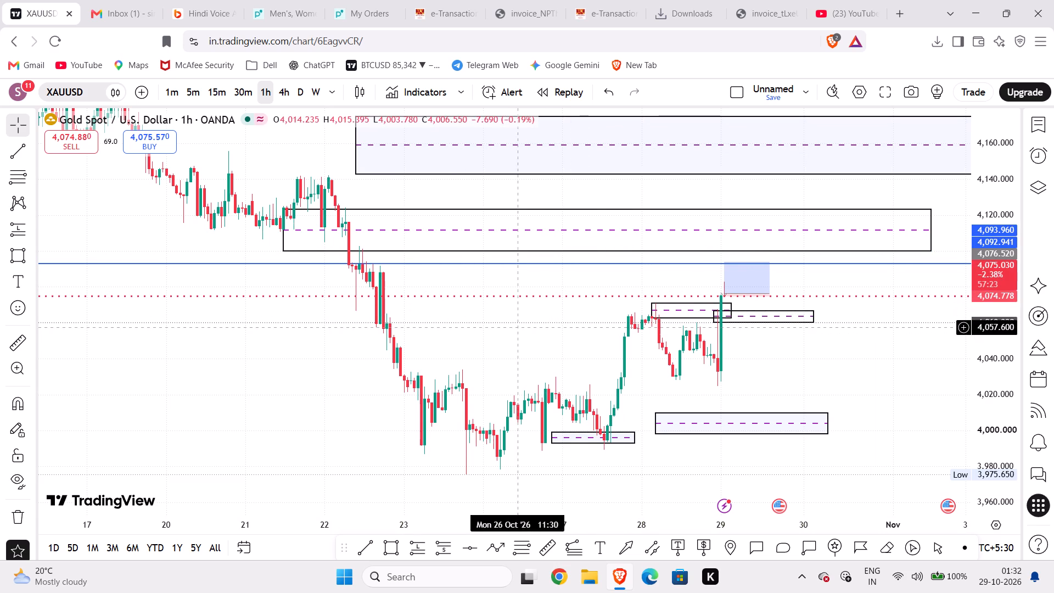
# Raise the long position's target to 4,112.240, at the midline of the 4,123.3–4,100 rectangle.
pyautogui.scroll(-2, 470, 339)
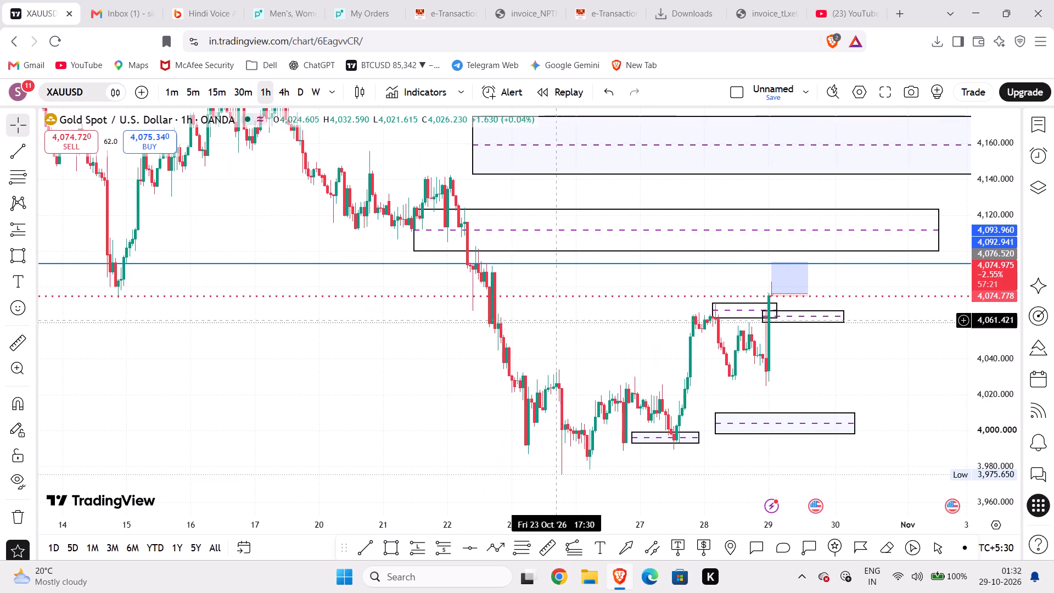
pyautogui.moveTo(591, 316); pyautogui.dragTo(422, 316)
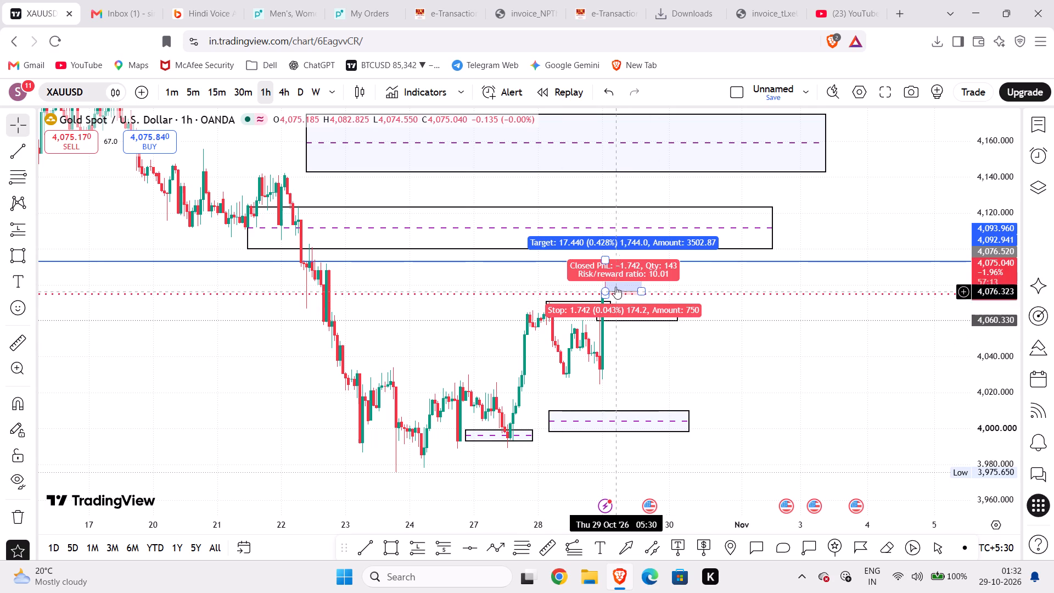
pyautogui.moveTo(601, 258); pyautogui.dragTo(607, 240)
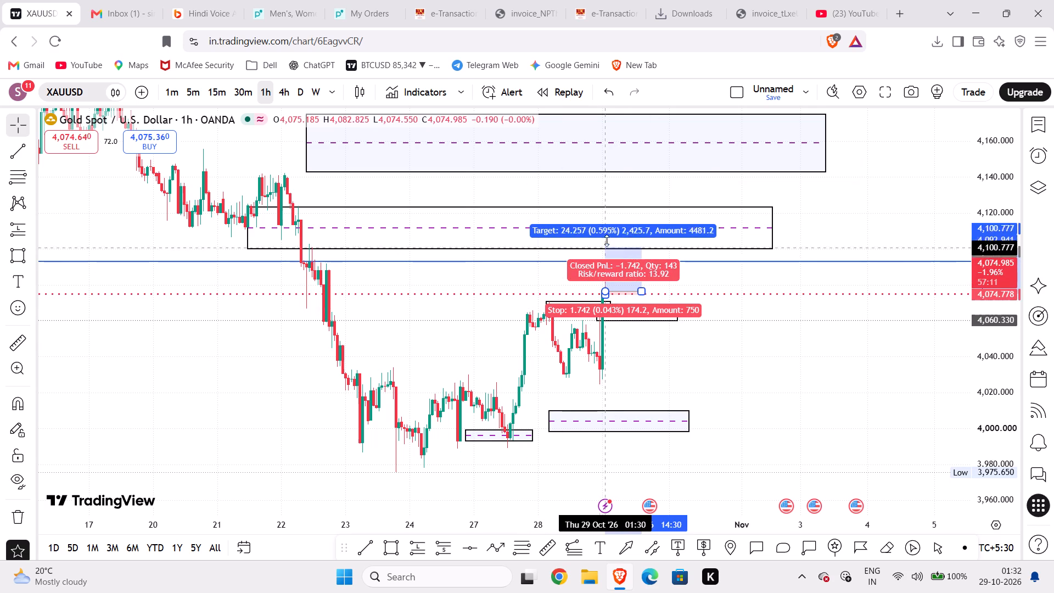
pyautogui.moveTo(607, 240); pyautogui.dragTo(610, 227)
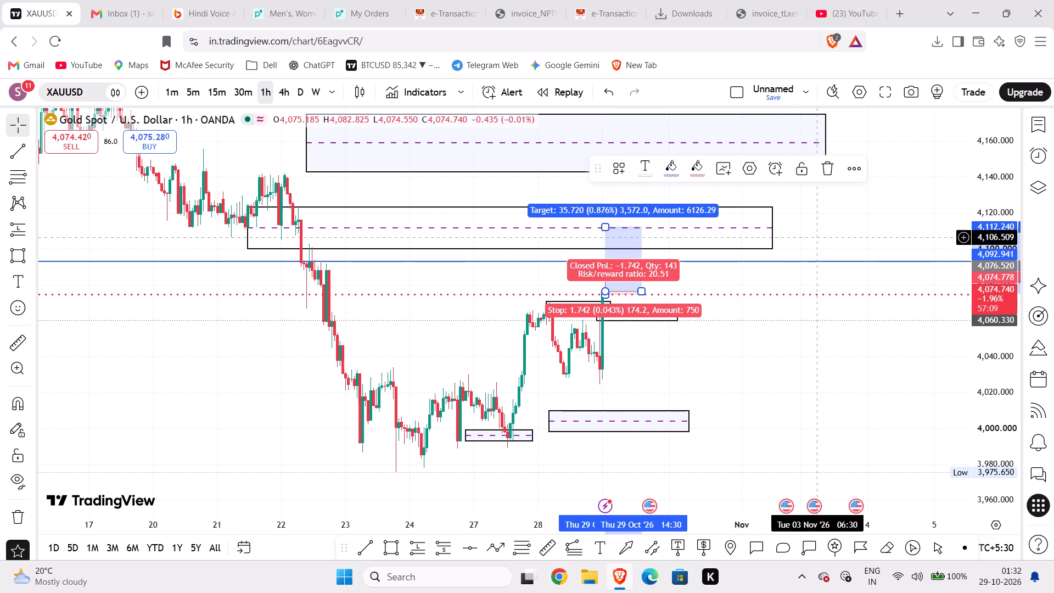
pyautogui.click(821, 275)
# Lower the long position's stop to 4,063.332, inside the small zone just below the entry.
pyautogui.scroll(2, 679, 349)
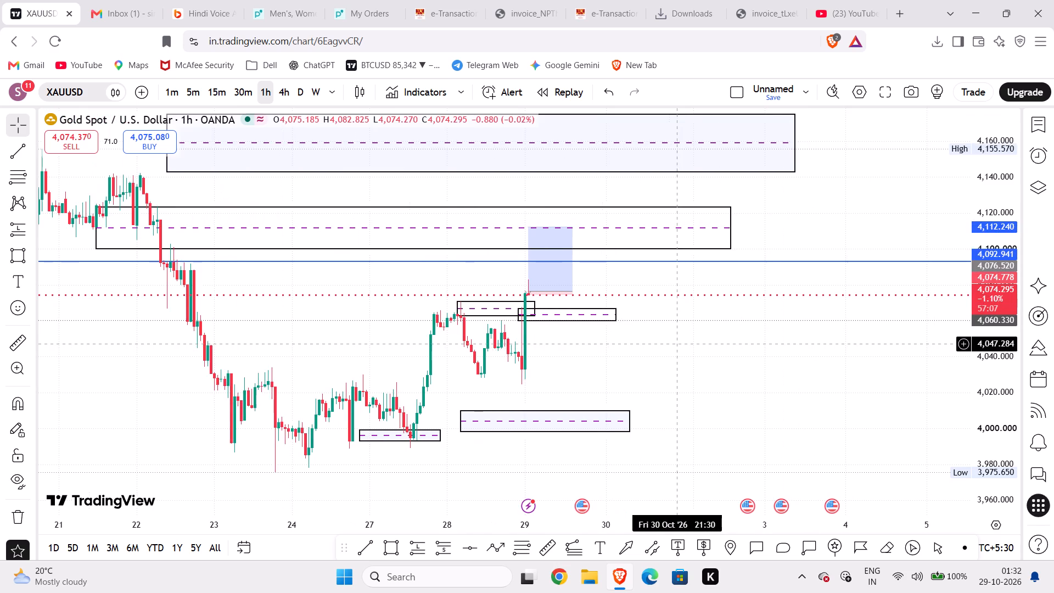
pyautogui.scroll(2, 678, 343)
pyautogui.moveTo(643, 367); pyautogui.dragTo(842, 430)
pyautogui.scroll(4, 722, 402)
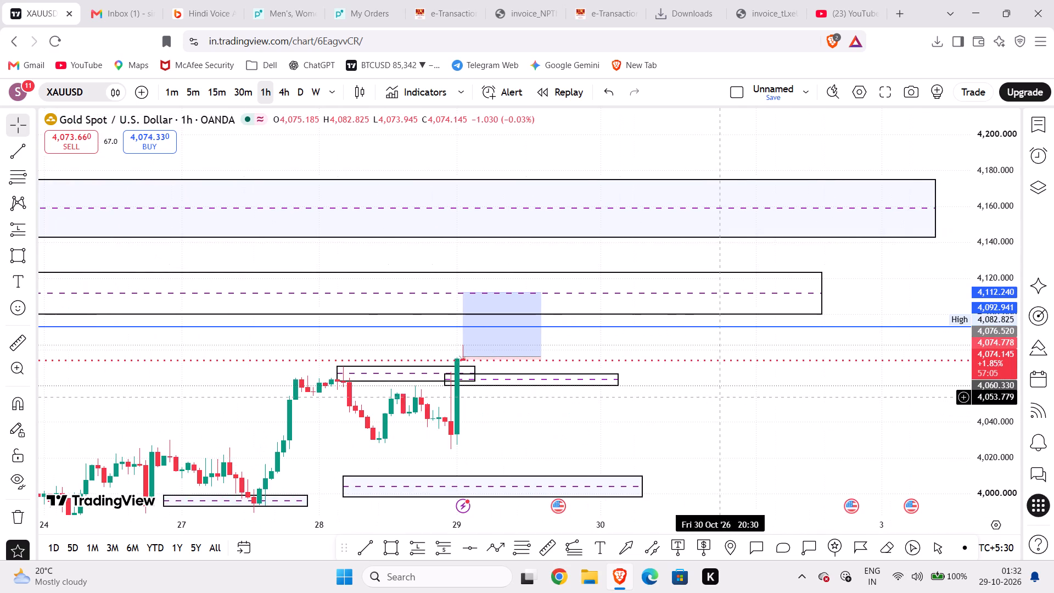
pyautogui.moveTo(643, 393); pyautogui.dragTo(755, 350)
pyautogui.scroll(3, 754, 367)
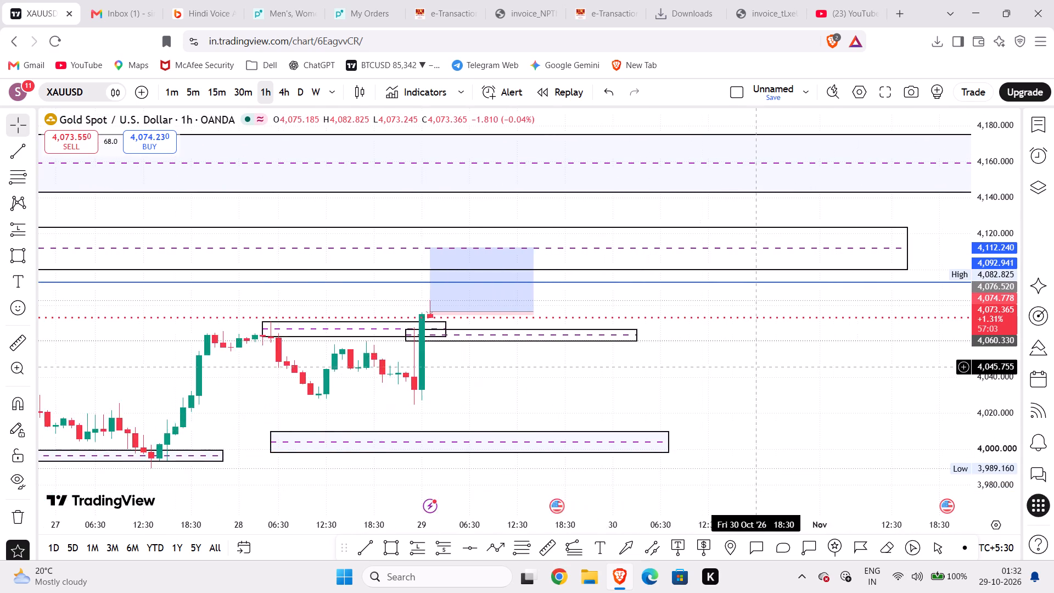
pyautogui.scroll(1, 754, 366)
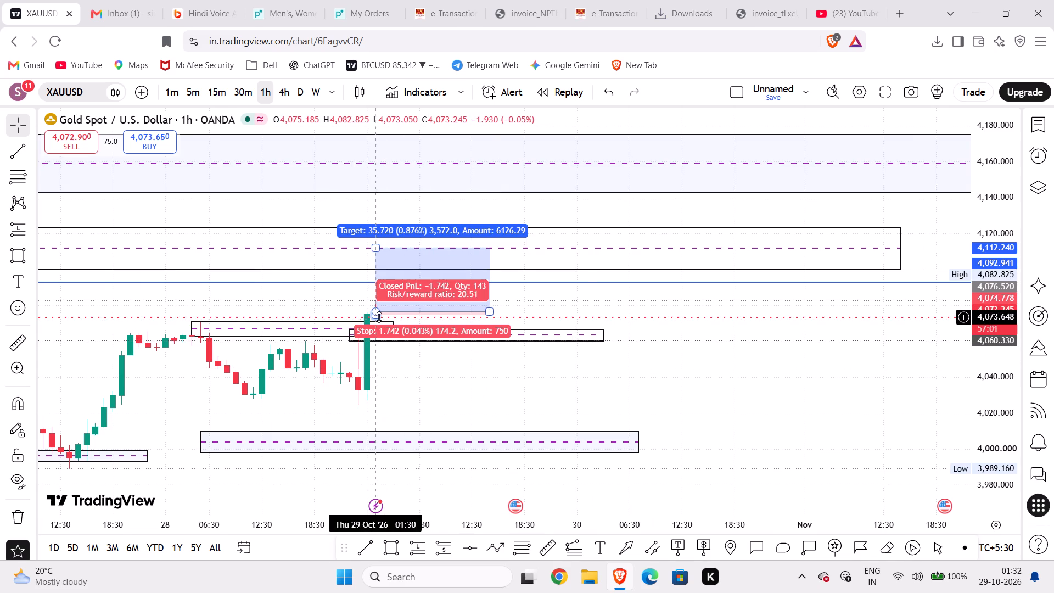
pyautogui.moveTo(379, 318); pyautogui.dragTo(378, 325)
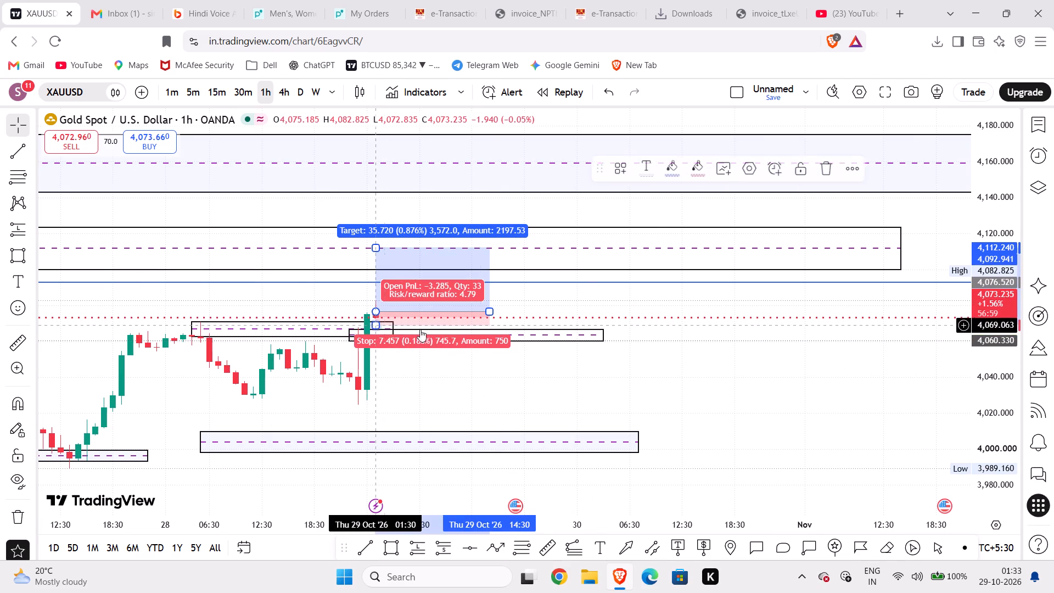
pyautogui.moveTo(375, 325); pyautogui.dragTo(375, 334)
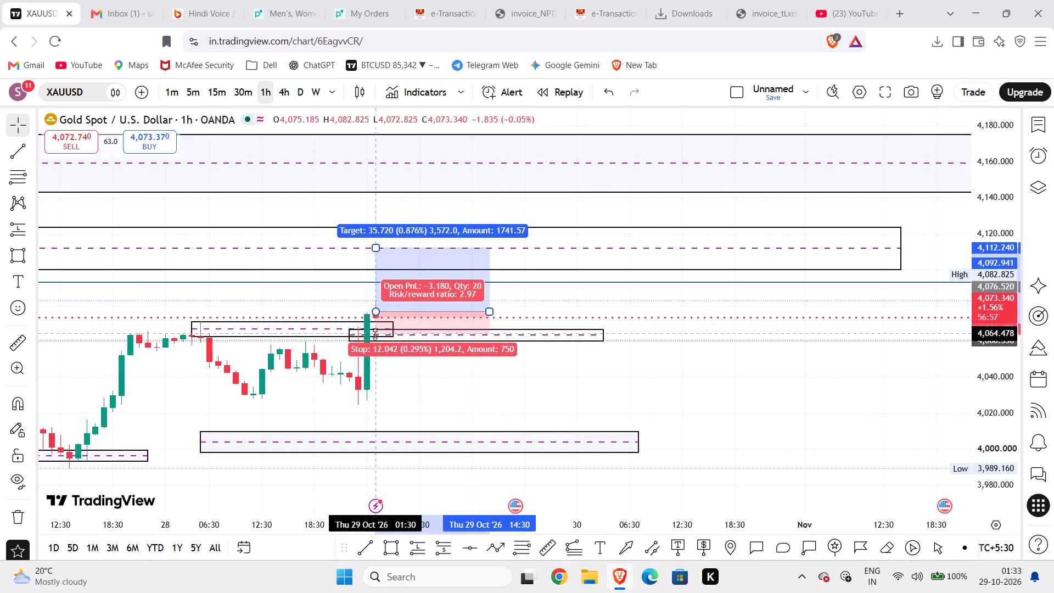
pyautogui.moveTo(375, 334); pyautogui.dragTo(375, 335)
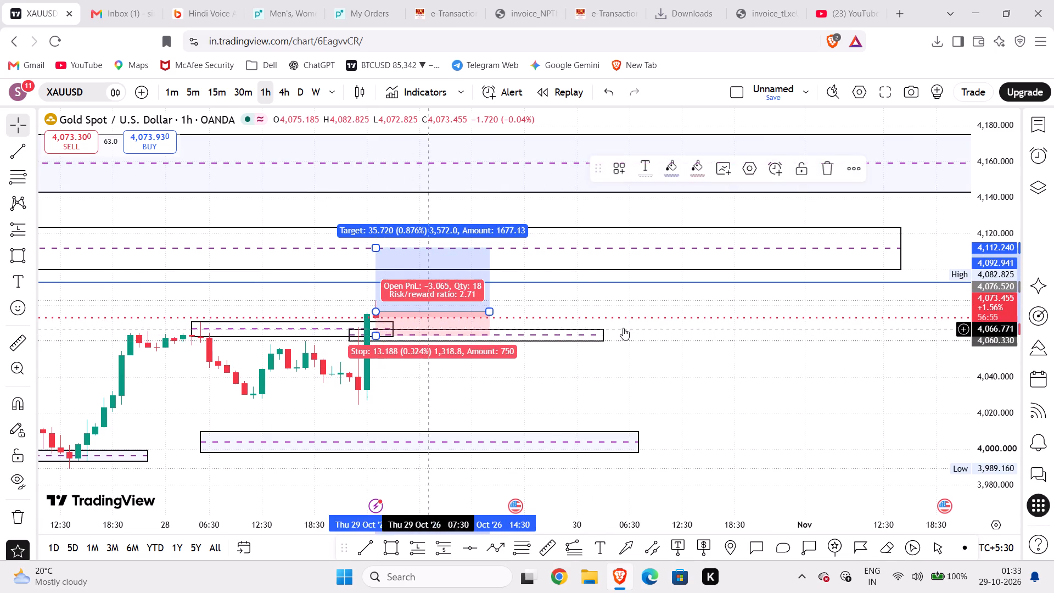
pyautogui.click(703, 323)
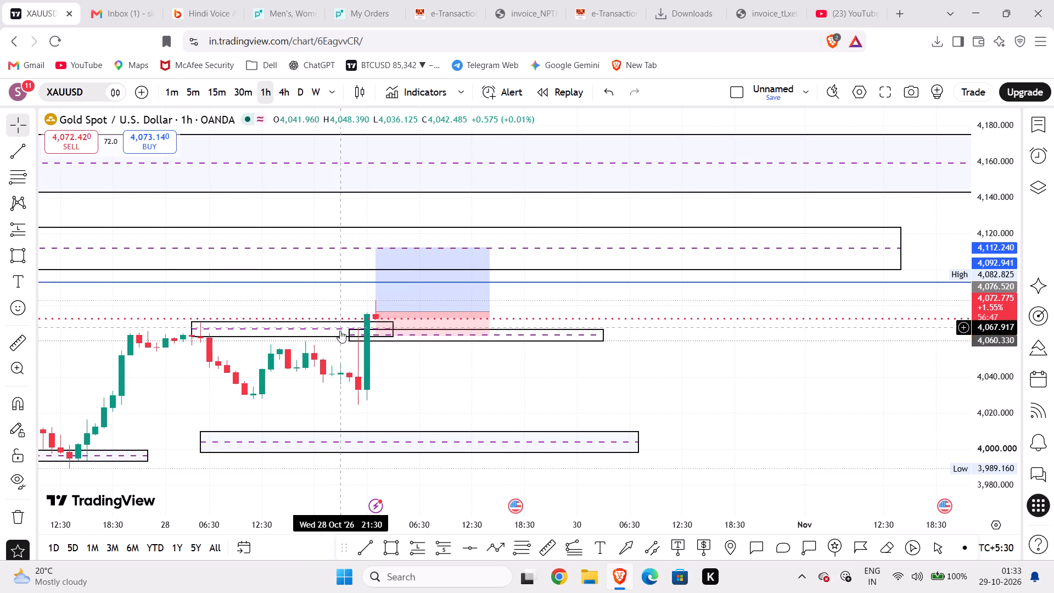
# Switch the chart to the 5-minute timeframe and examine the 28–29 Oct price action around the long position and nearby zones.
pyautogui.click(197, 96)
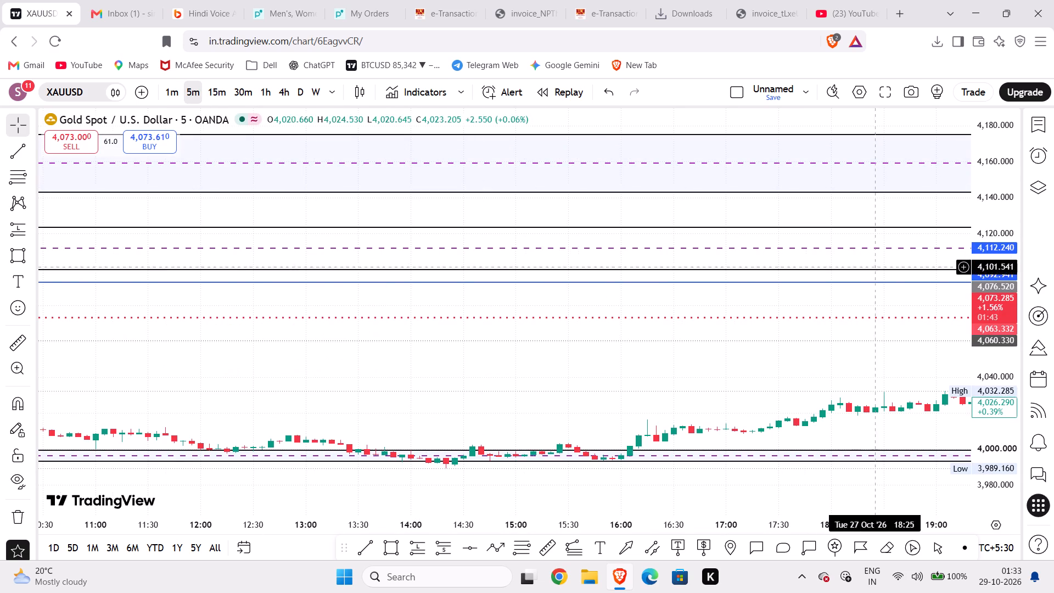
pyautogui.doubleClick(990, 274)
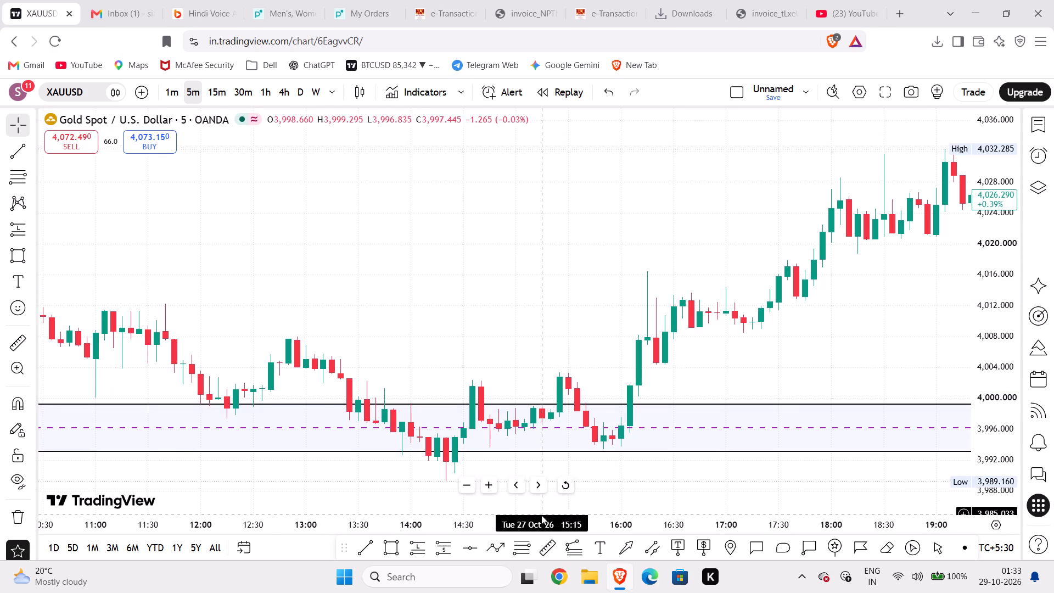
pyautogui.doubleClick(532, 527)
pyautogui.scroll(-3, 667, 400)
pyautogui.moveTo(808, 333); pyautogui.dragTo(699, 370)
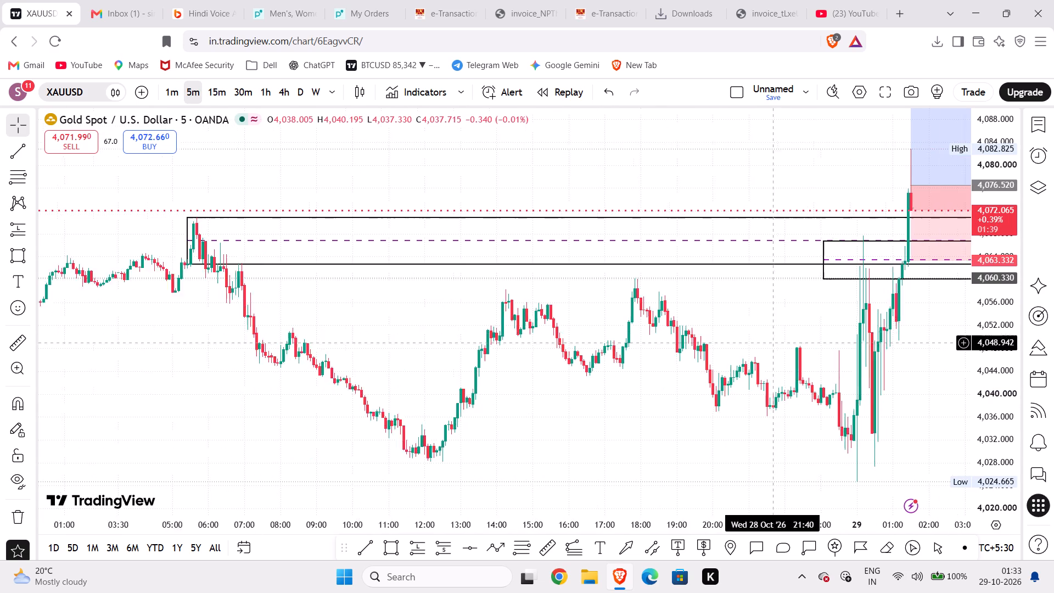
pyautogui.moveTo(699, 370); pyautogui.dragTo(417, 460)
pyautogui.scroll(-11, 1013, 254)
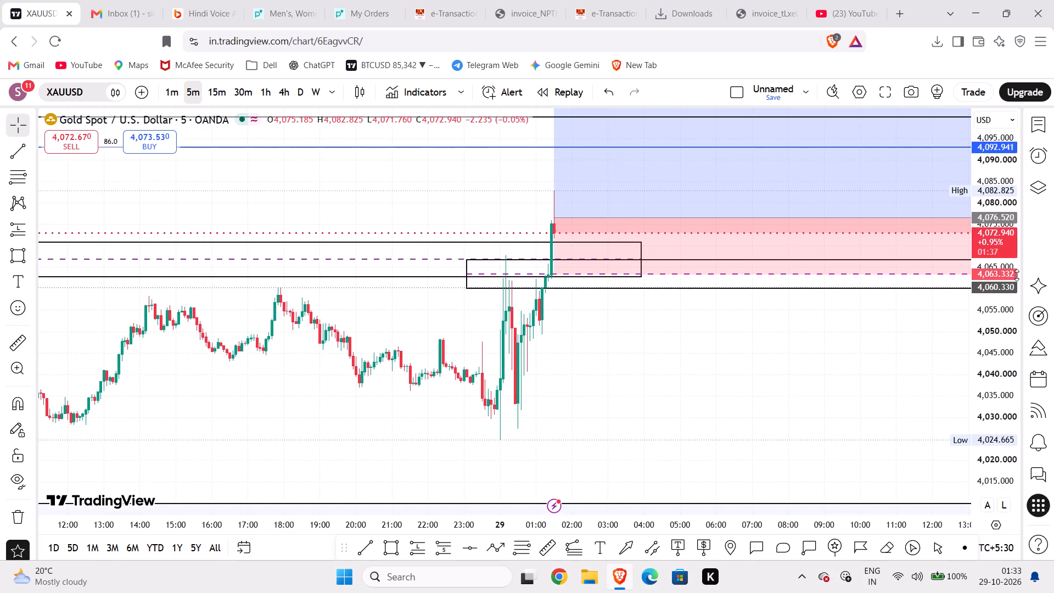
pyautogui.scroll(-2, 1017, 275)
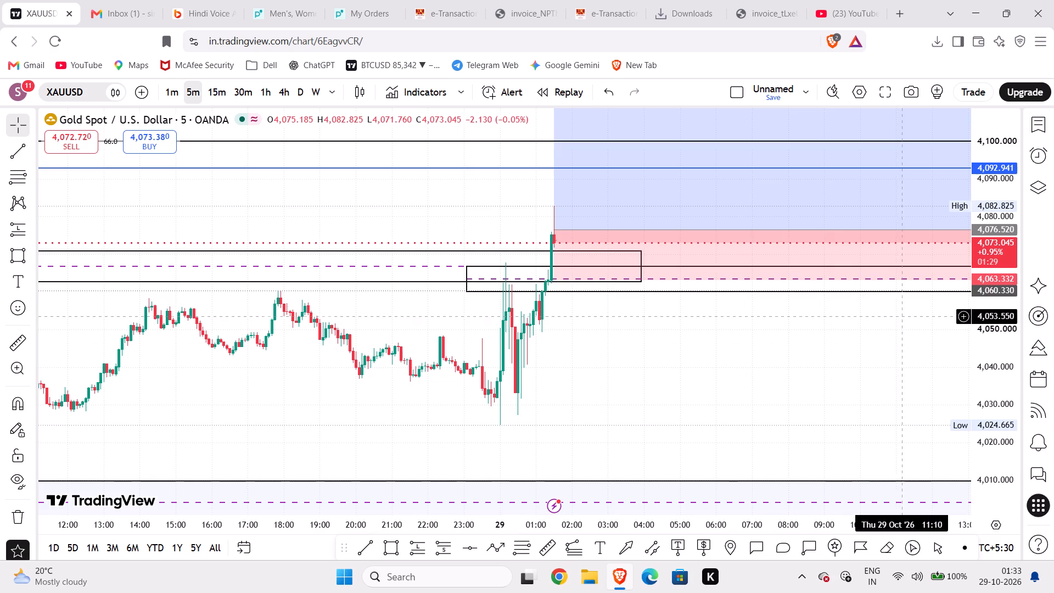
pyautogui.scroll(-10, 993, 261)
pyautogui.scroll(-7, 592, 450)
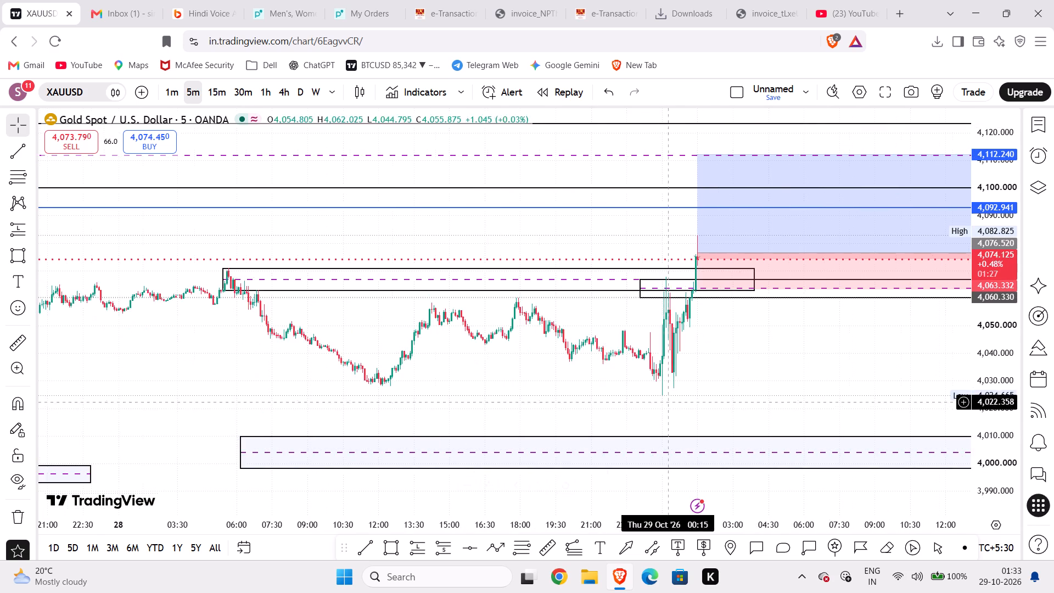
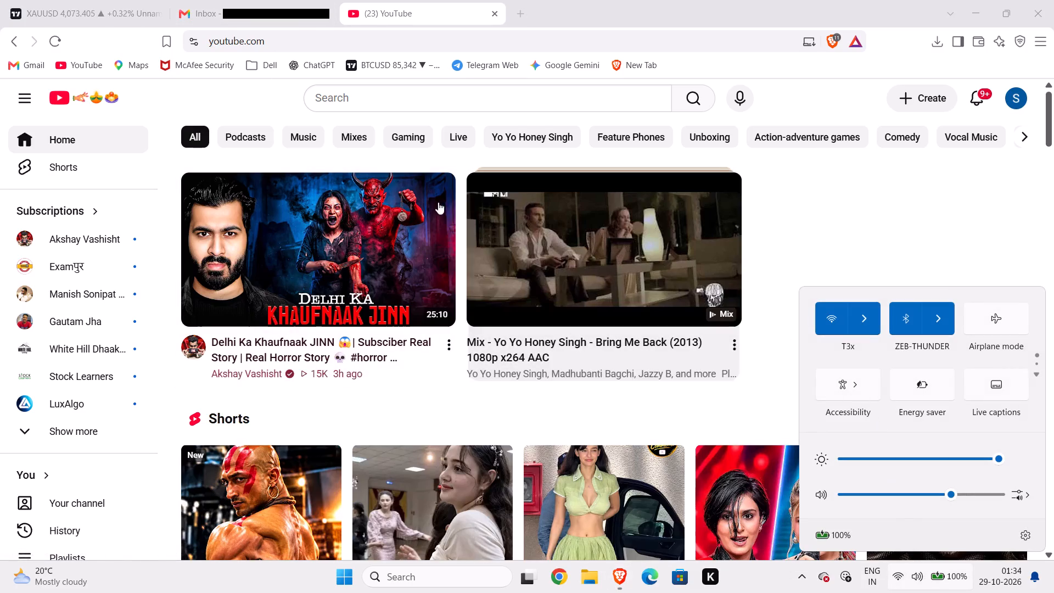
# Open the "Delhi Ka Khaufnaak JINN" horror story video from the YouTube home page.
pyautogui.click(305, 220)
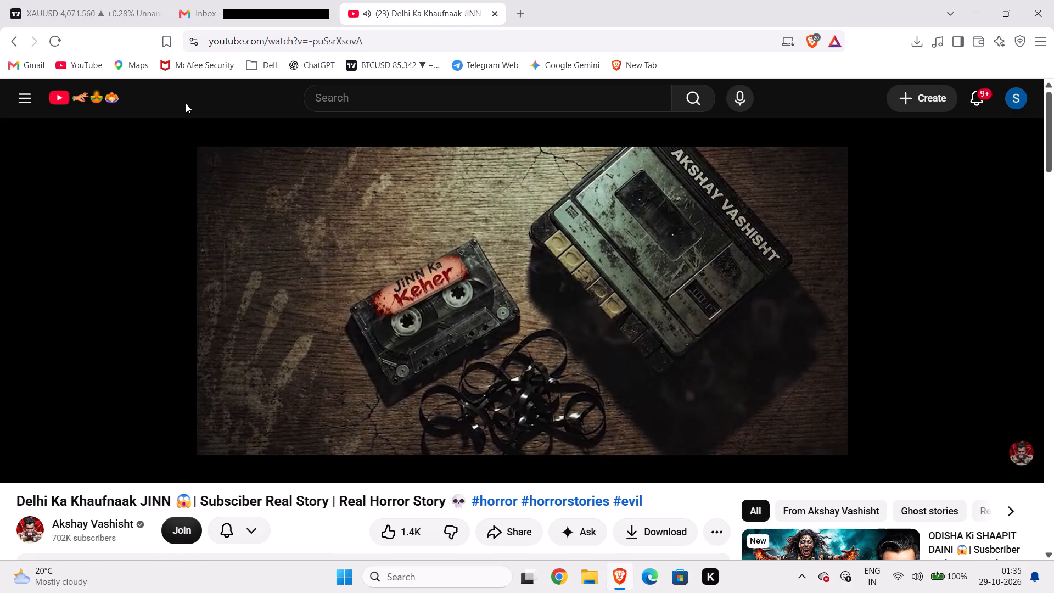
# Lower the video's playback volume to 50%.
pyautogui.press('Down')
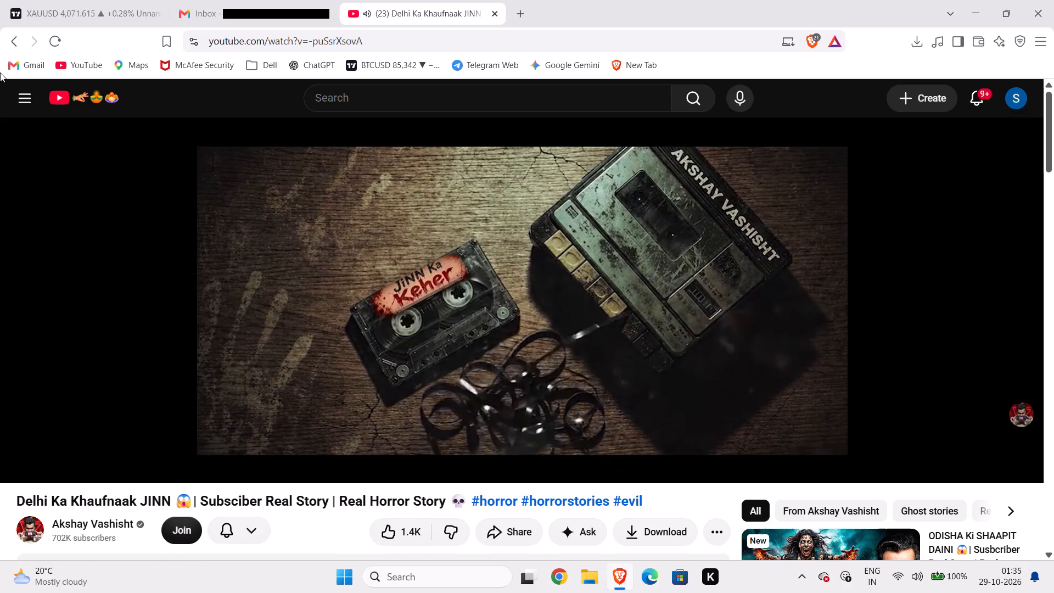
pyautogui.press('Down')
pyautogui.press('Down')
pyautogui.press('Down')
pyautogui.press('Down')
pyautogui.press('Down')
pyautogui.press('Down')
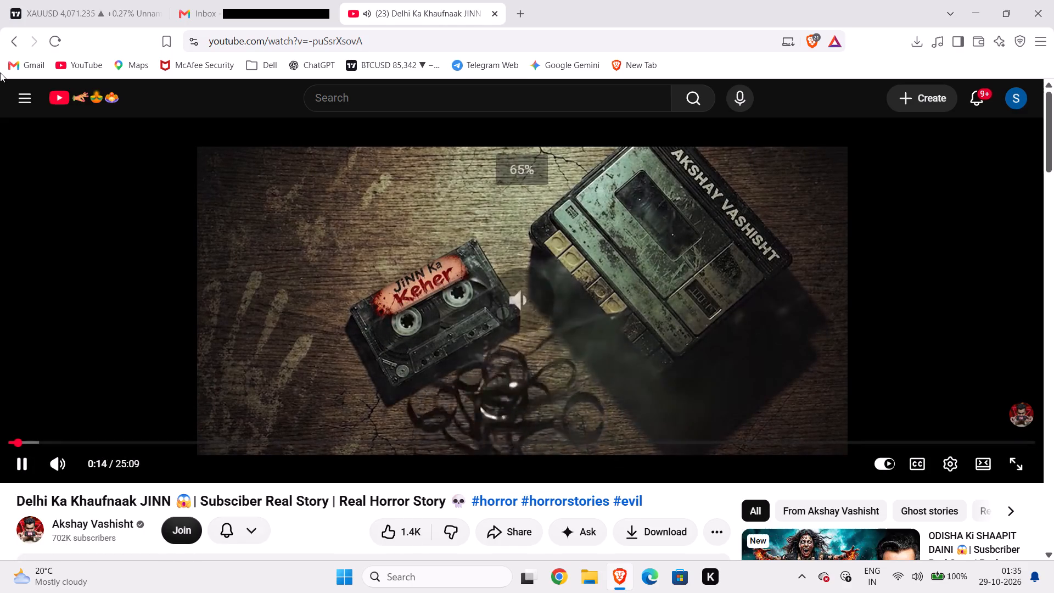
pyautogui.press('Down')
pyautogui.press('Down')
pyautogui.press('Down')
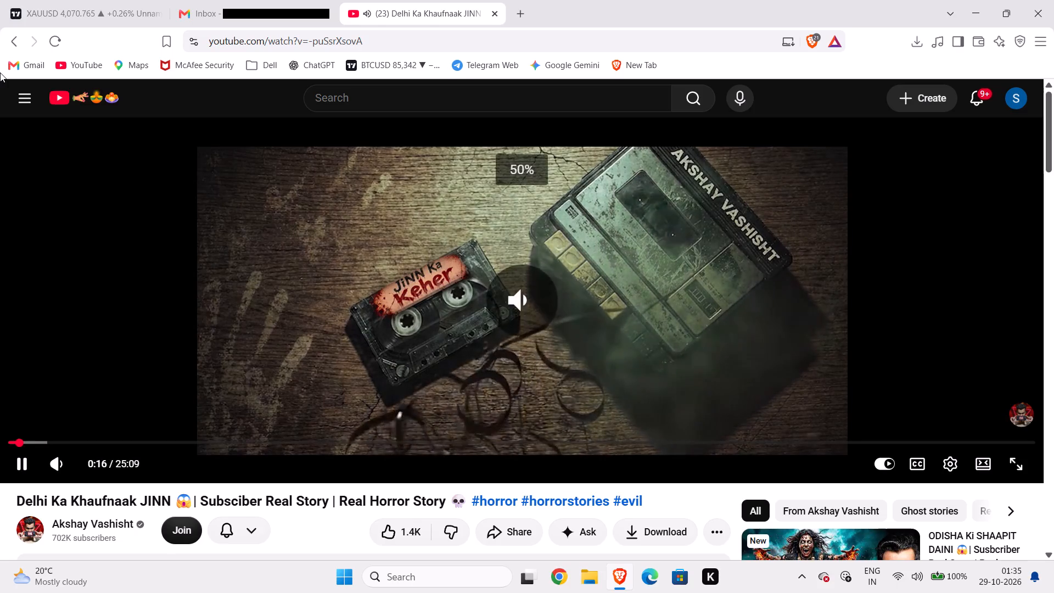
# Skip the video ahead by about 25 seconds and pause it at 0:44.
pyautogui.press('Right')
pyautogui.press('Right')
pyautogui.press('Right')
pyautogui.press('Right')
pyautogui.press('Right')
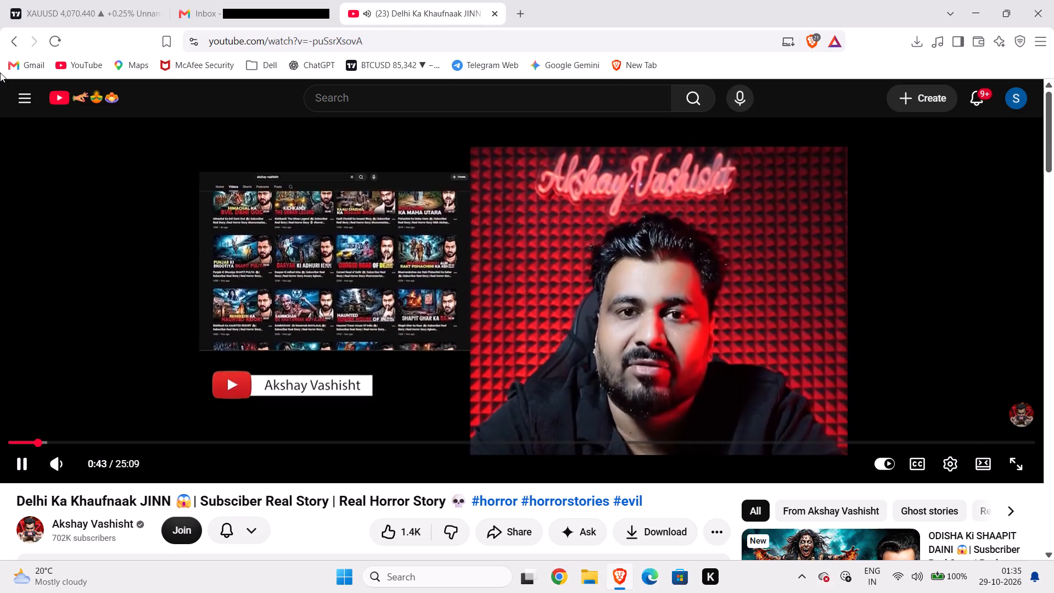
pyautogui.press('space')
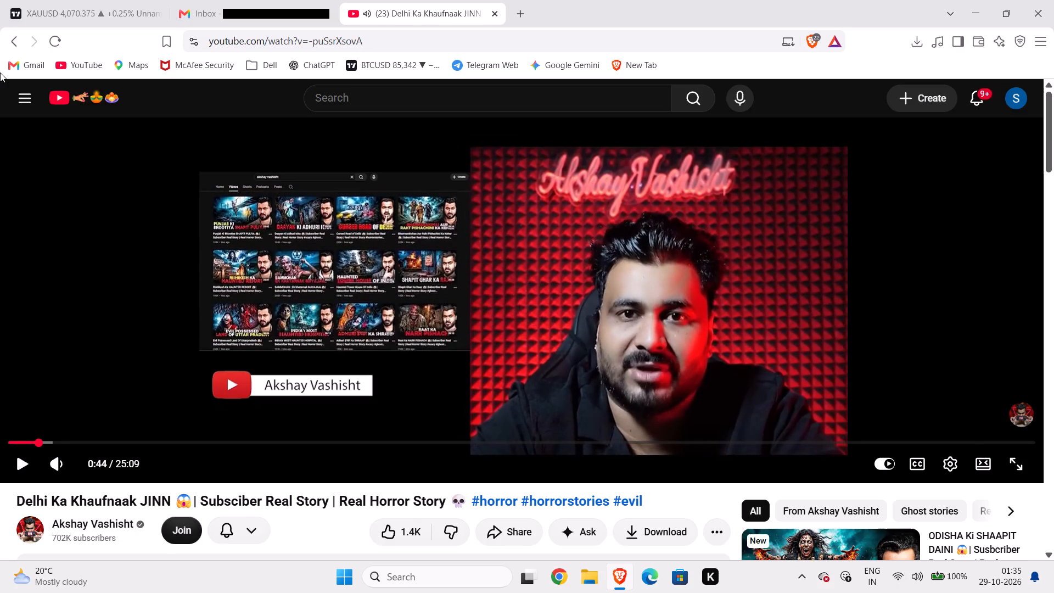